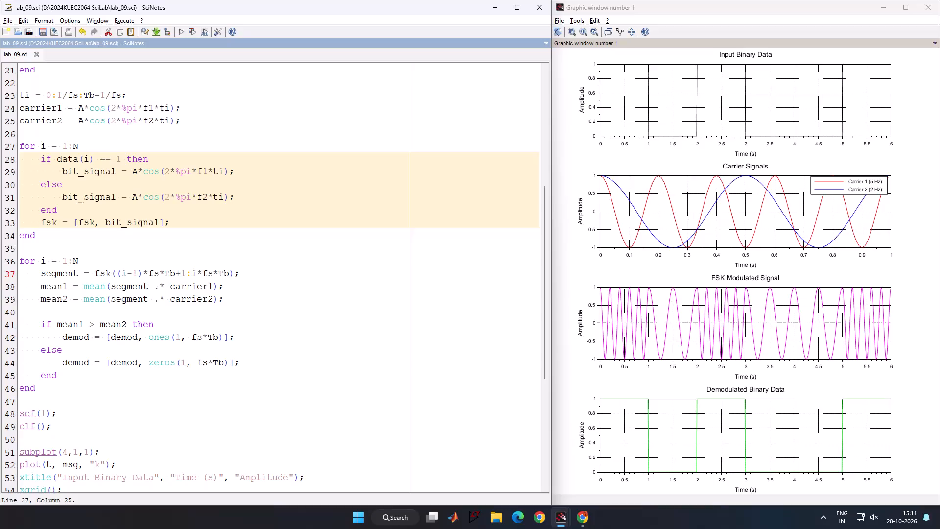
Widen the graphic window with the FSK plots slightly, keeping it beside the code editor.
right_click(658, 172)
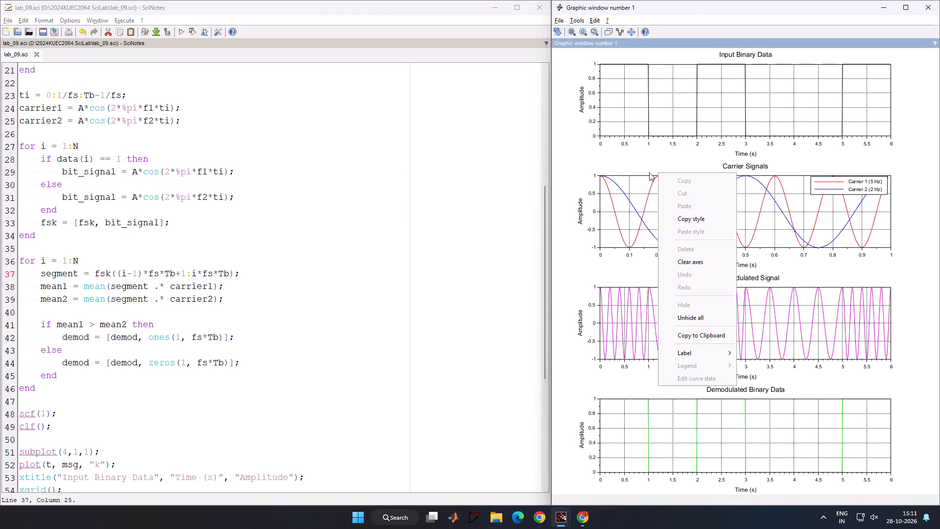
left_click(623, 170)
left_click_drag(550, 219, 540, 219)
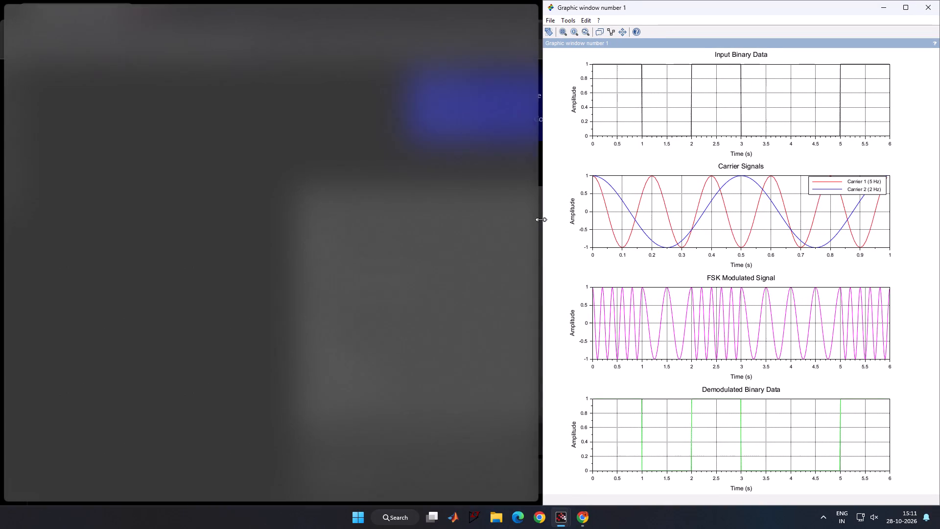
left_click_drag(540, 219, 523, 218)
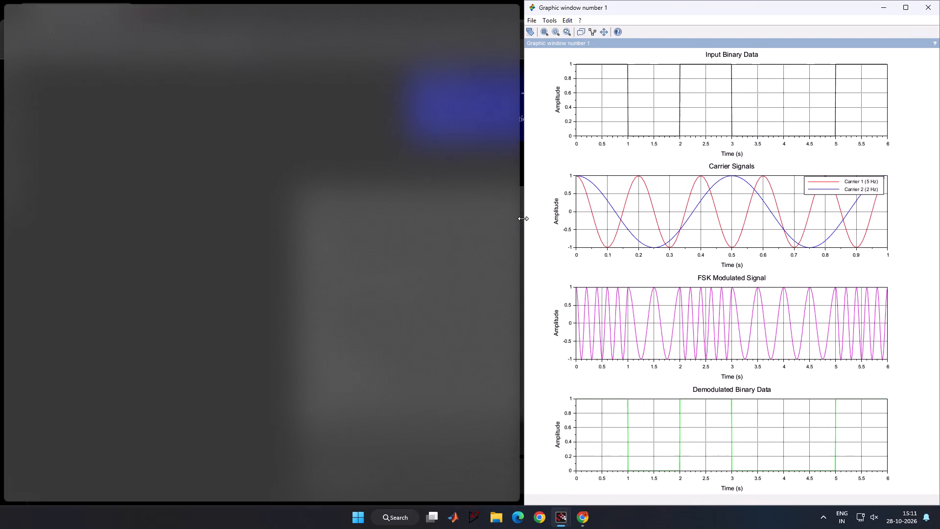
left_click_drag(523, 218, 0, 233)
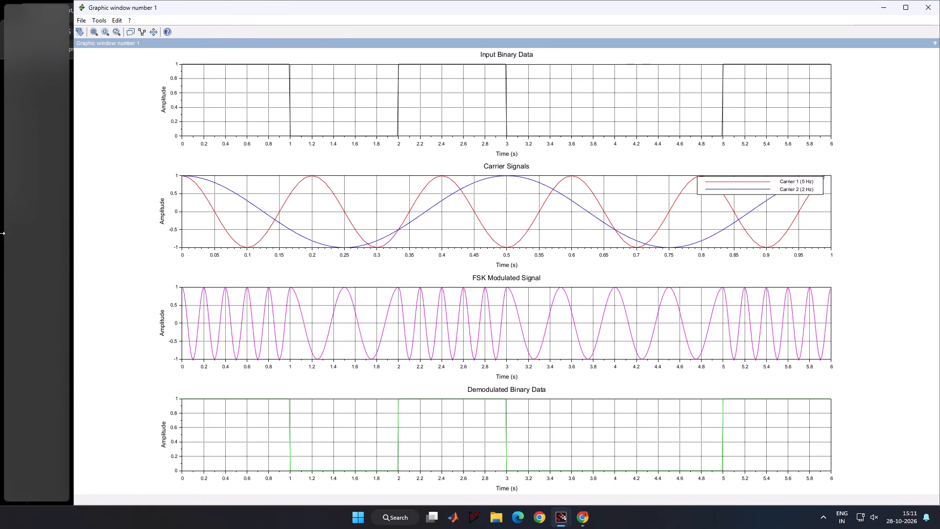
left_click_drag(0, 233, 507, 314)
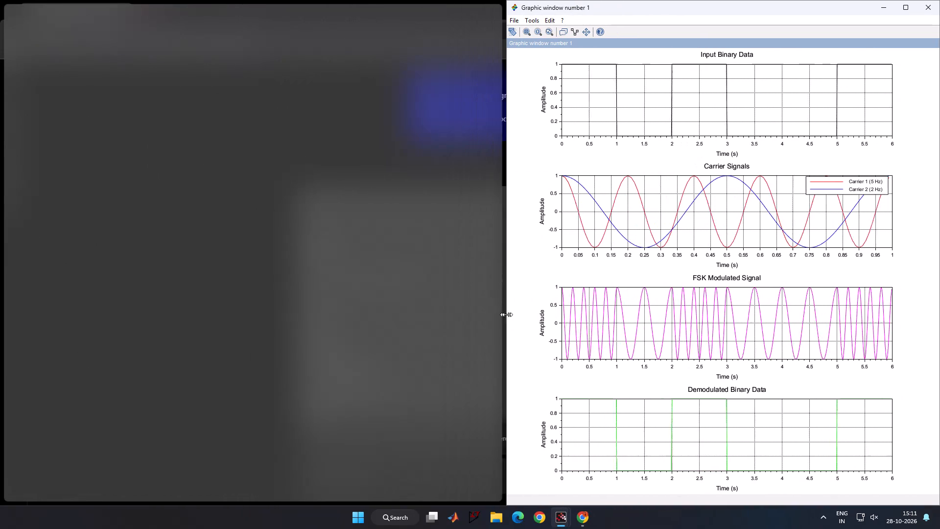
left_click_drag(507, 314, 524, 337)
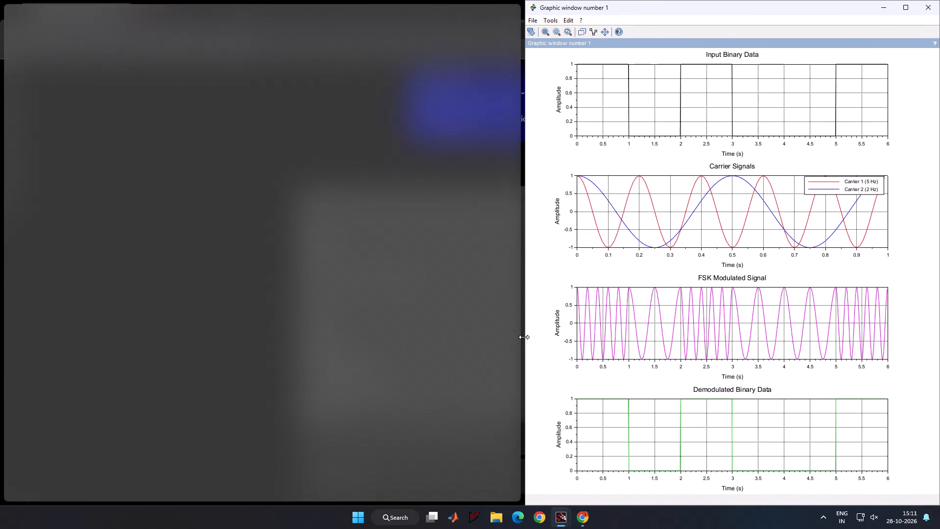
left_click_drag(524, 337, 523, 335)
left_click(525, 329)
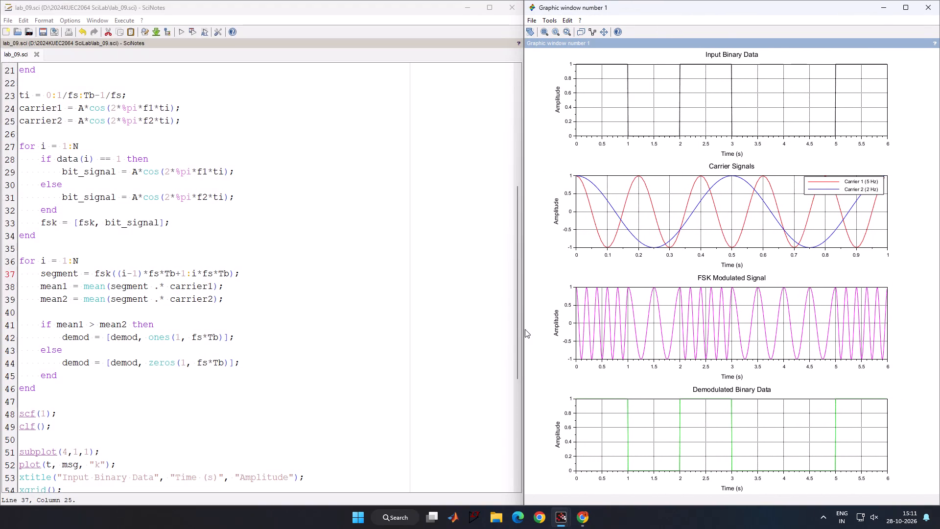
left_click(523, 385)
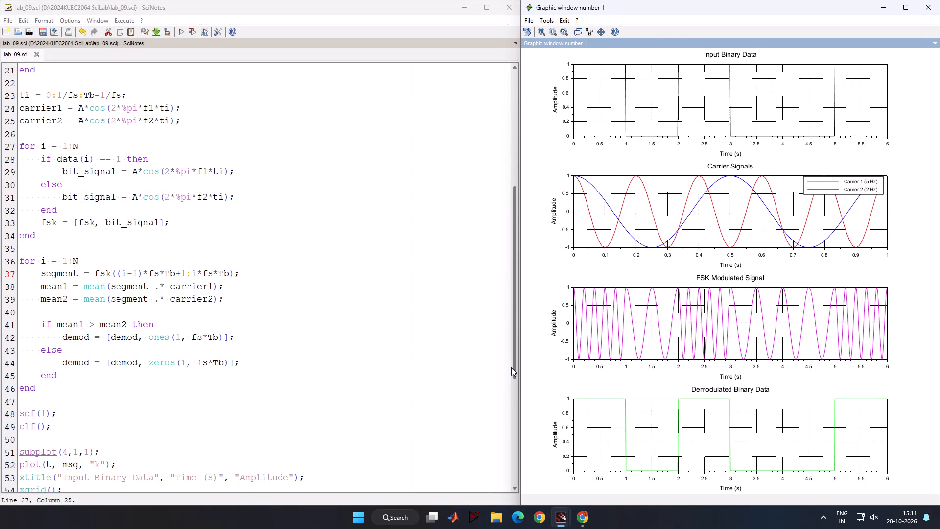
Capture a rectangular screenshot of all four plots, from Input Binary Data to Demodulated Binary Data.
key("Print")
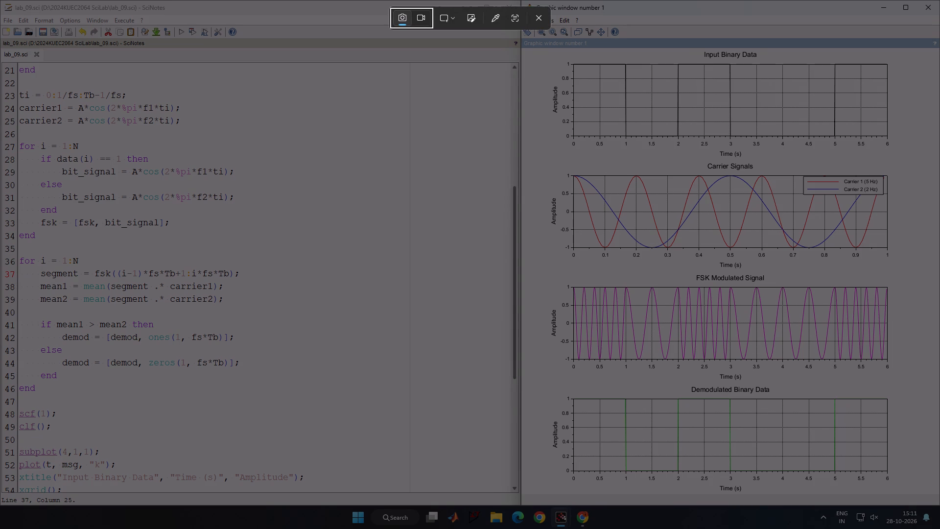
left_click_drag(545, 48, 551, 57)
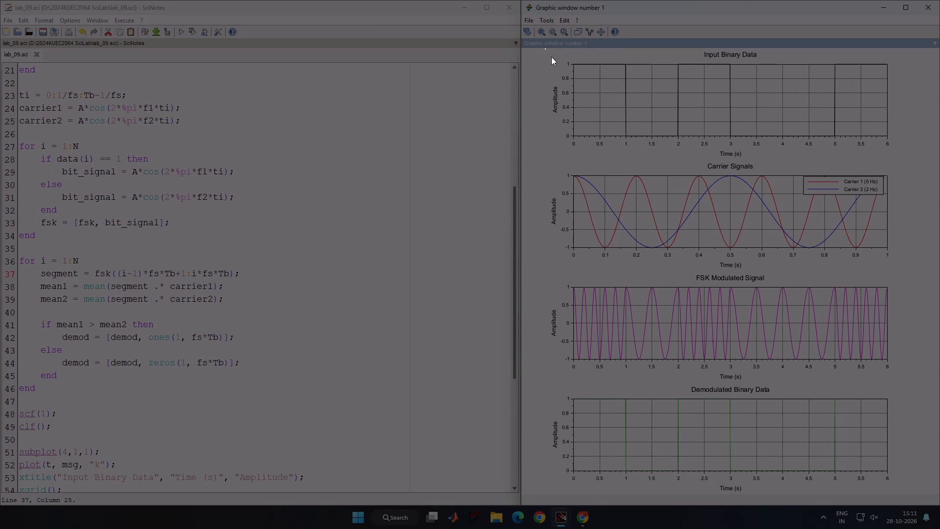
left_click_drag(551, 57, 912, 511)
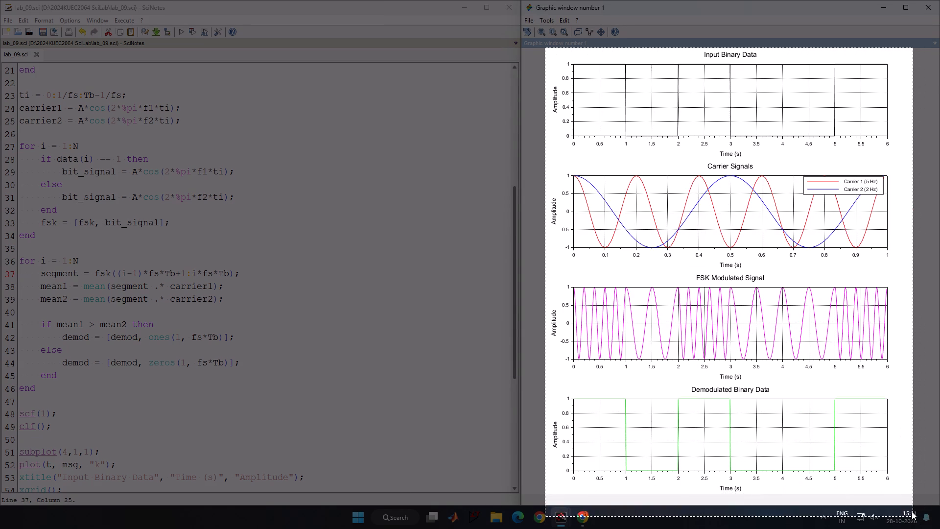
left_click_drag(912, 511, 911, 491)
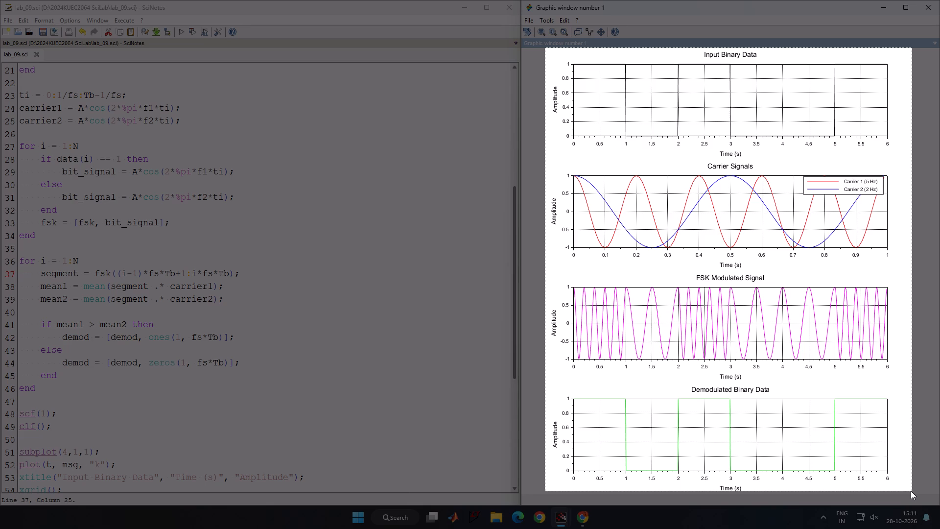
left_click_drag(911, 491, 907, 492)
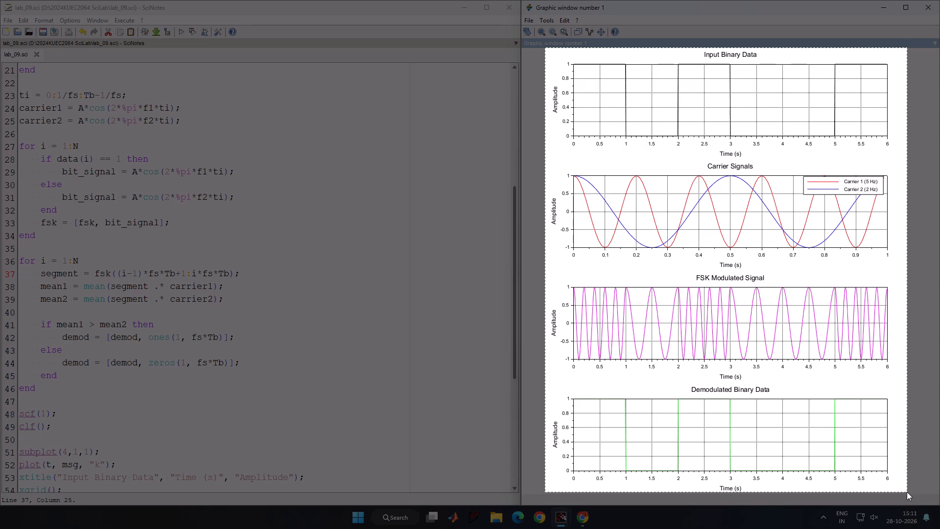
left_click_drag(907, 492, 907, 493)
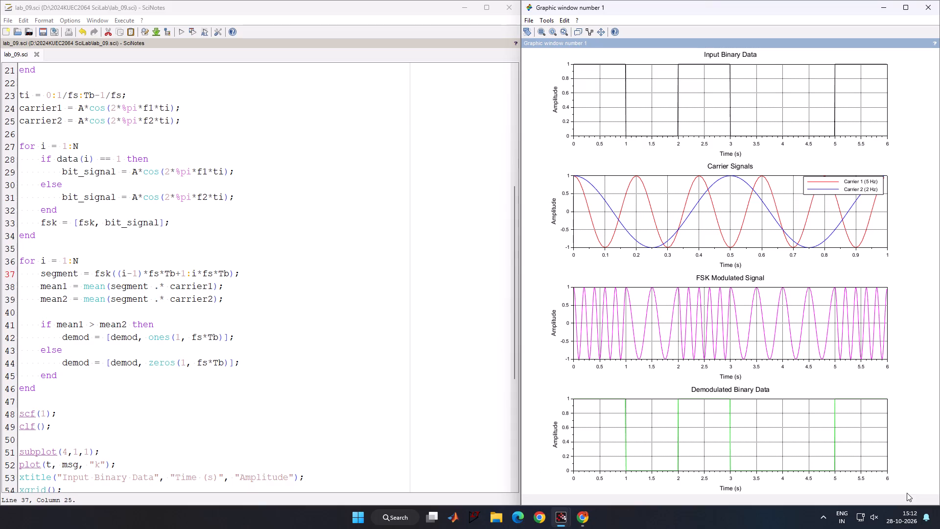
Switch to Chrome and open canva.com in the Dashy tab.
left_click(585, 517)
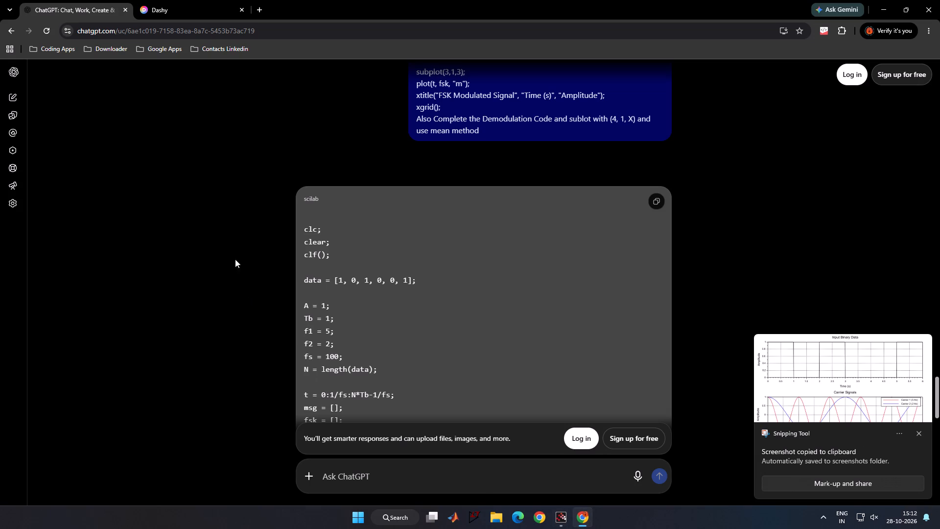
left_click(177, 6)
type("canva")
type(".com")
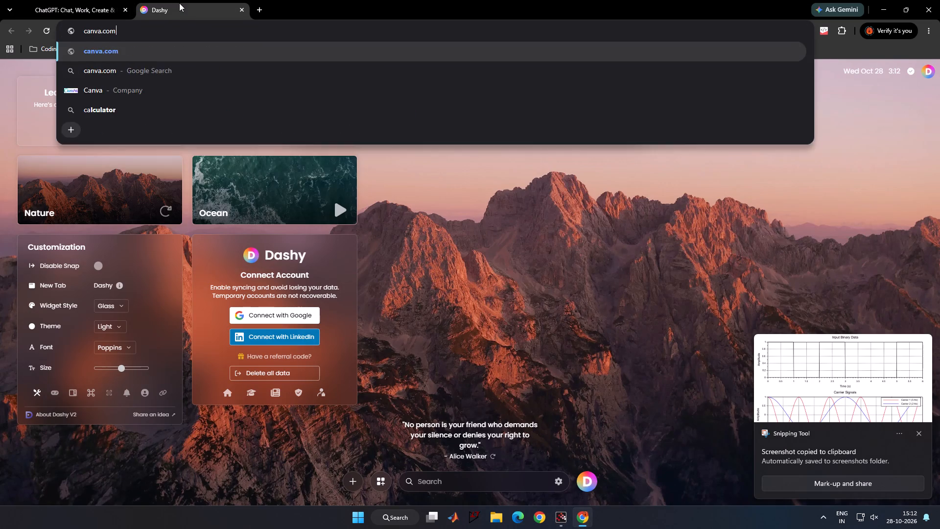
key("Return")
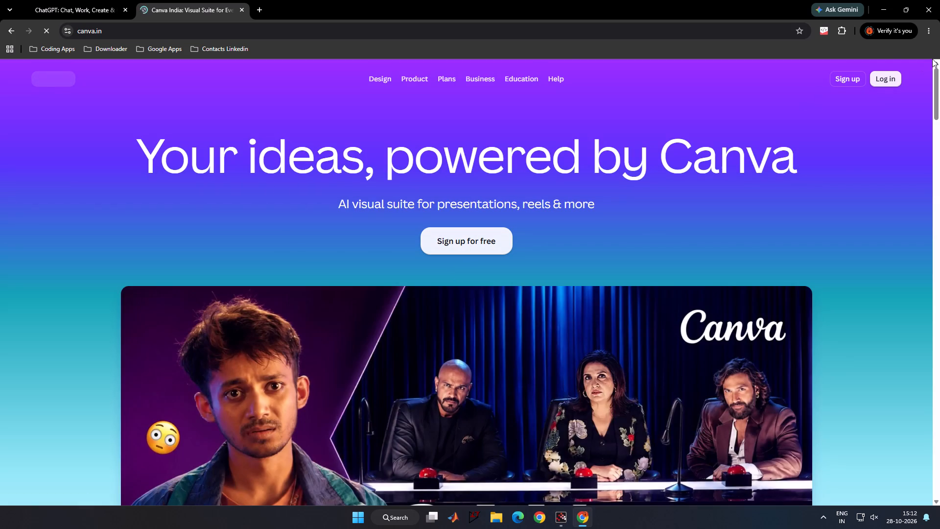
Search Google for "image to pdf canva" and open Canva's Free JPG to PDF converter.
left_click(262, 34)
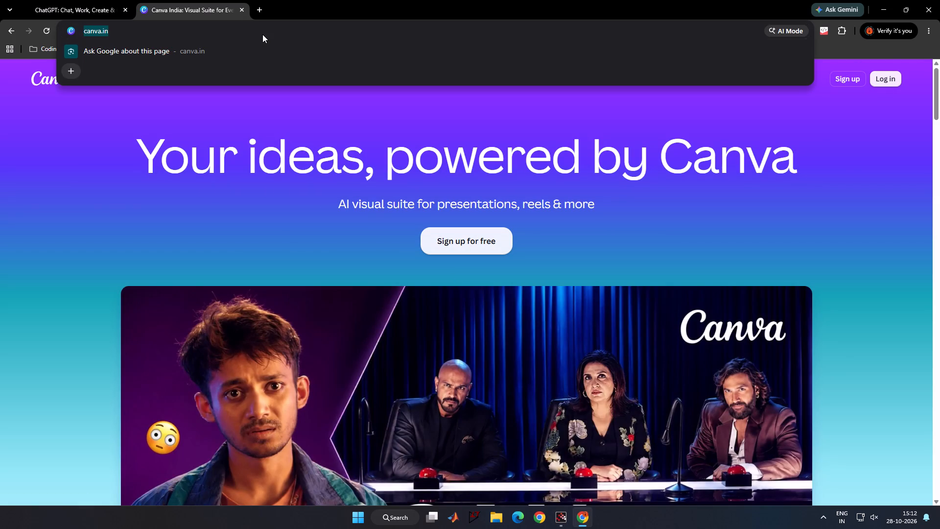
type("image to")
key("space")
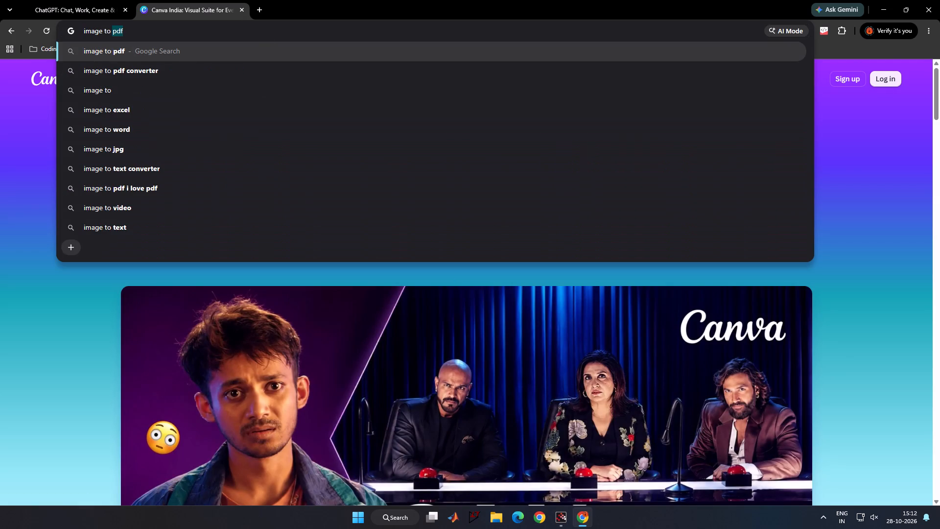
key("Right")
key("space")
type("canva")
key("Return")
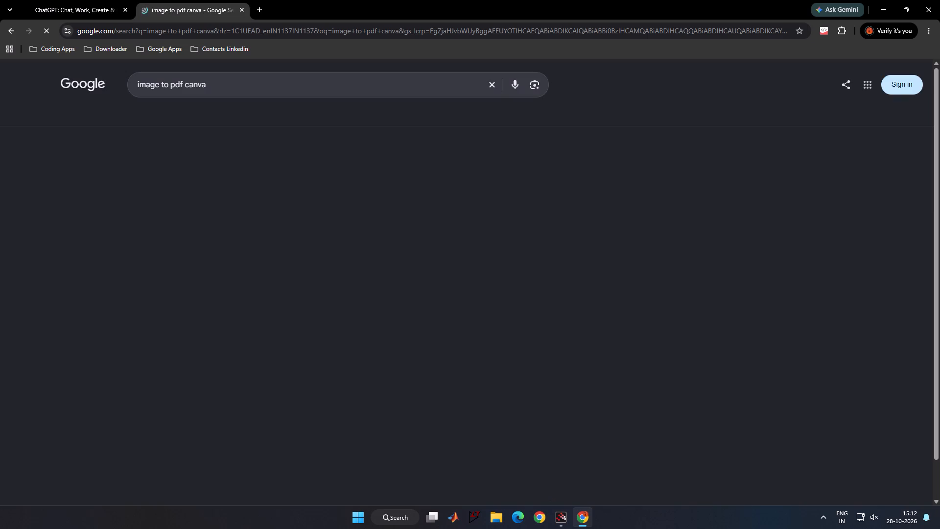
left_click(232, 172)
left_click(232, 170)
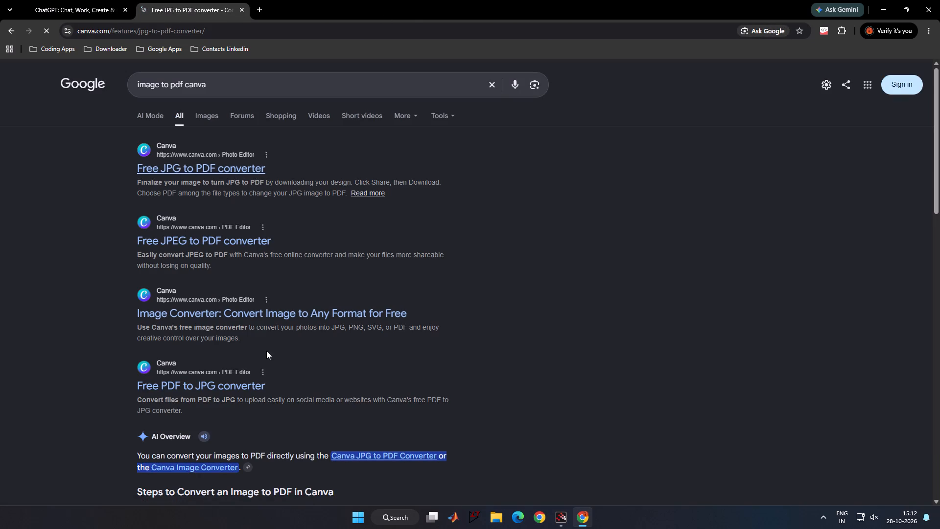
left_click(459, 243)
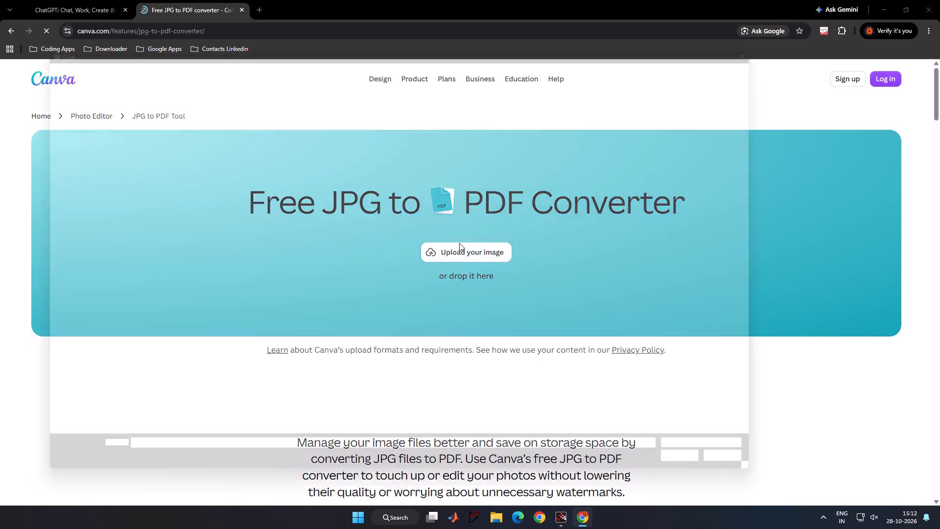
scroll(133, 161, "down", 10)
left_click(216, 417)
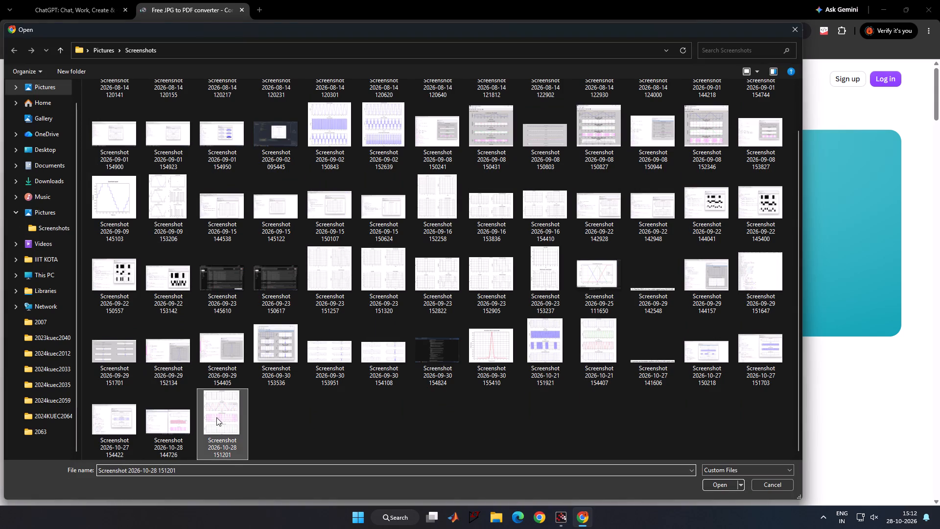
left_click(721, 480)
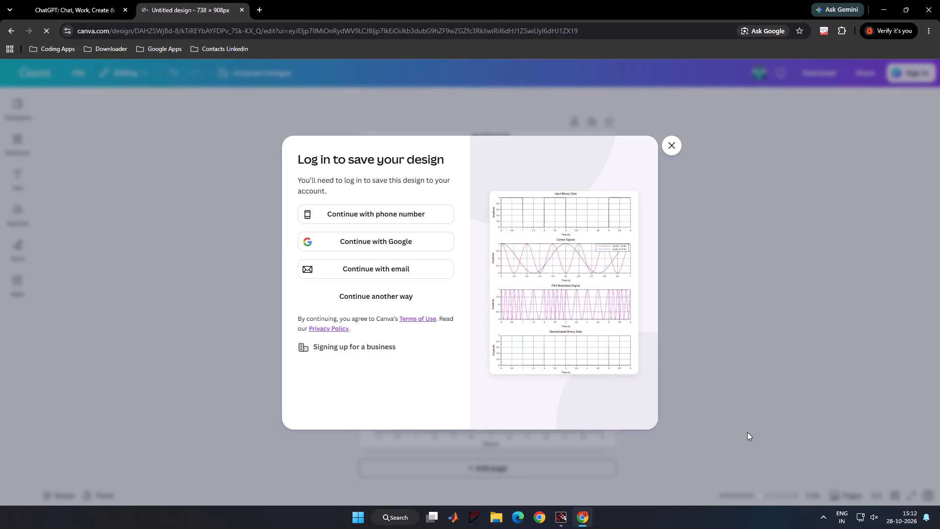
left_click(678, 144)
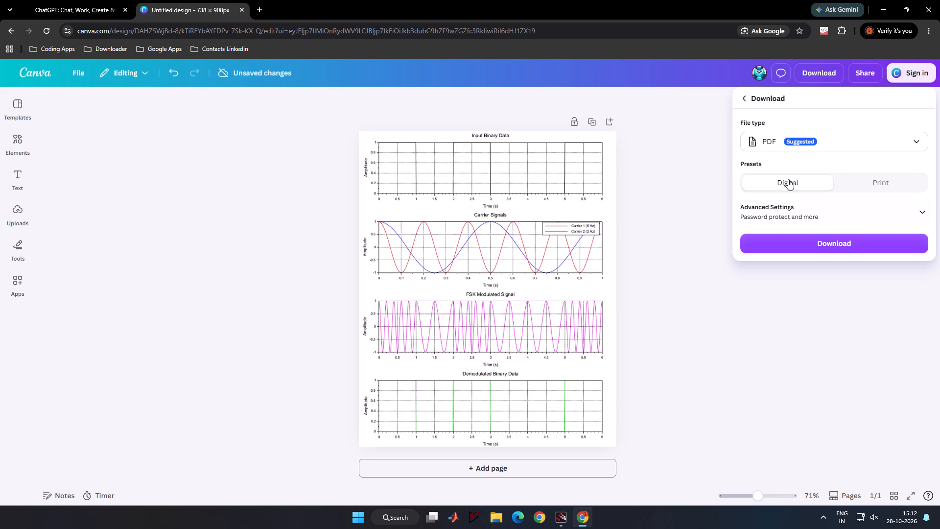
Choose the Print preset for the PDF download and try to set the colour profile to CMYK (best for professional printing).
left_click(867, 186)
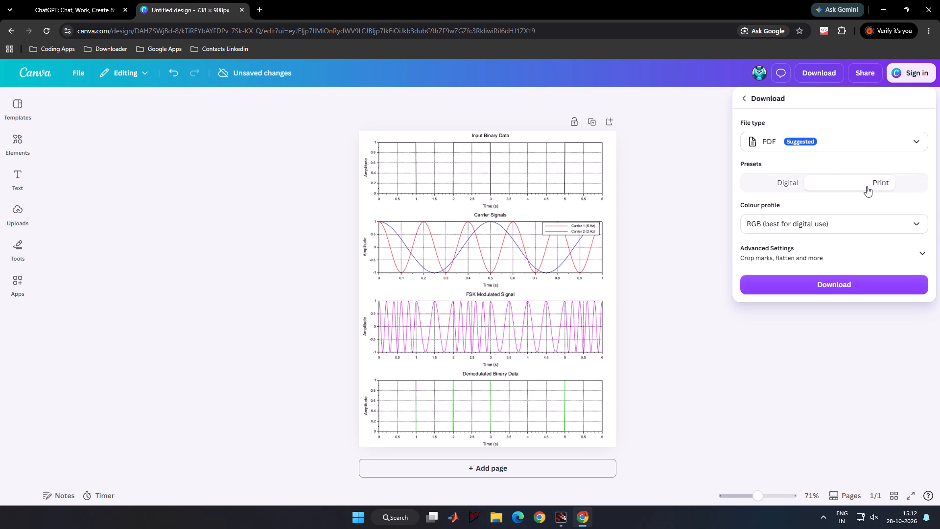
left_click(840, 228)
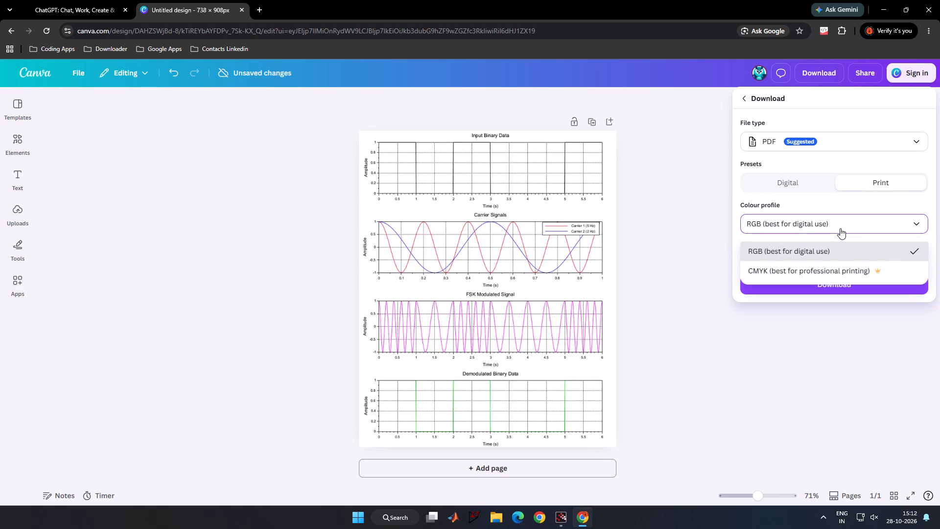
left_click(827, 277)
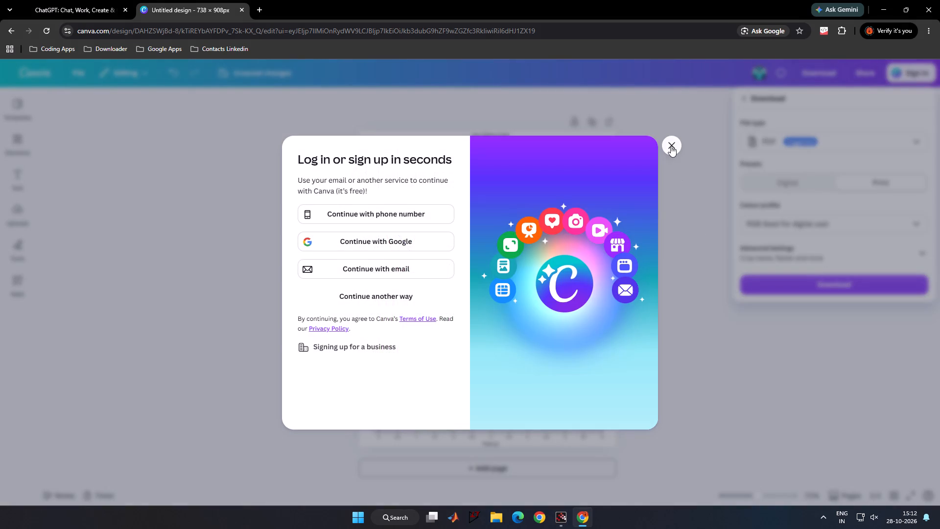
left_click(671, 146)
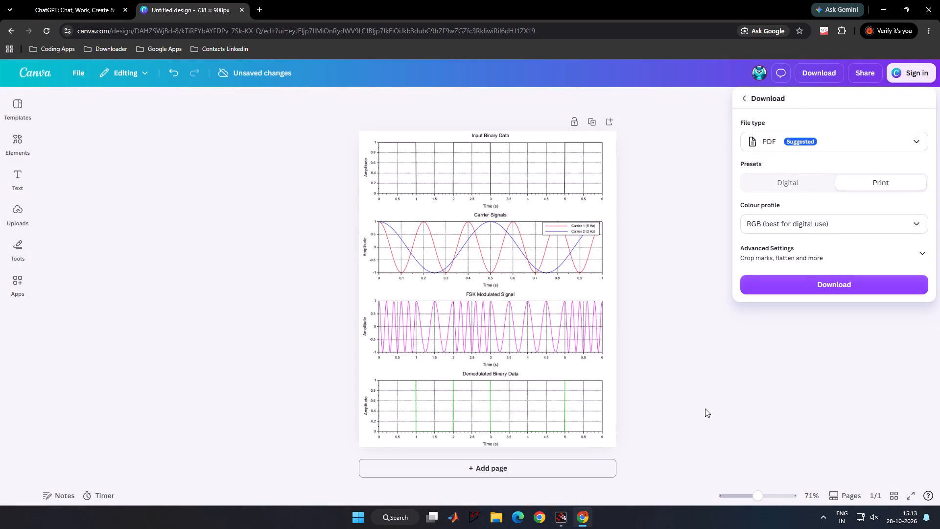
Close the untitled design's tab and open the Canva home page in a new tab.
left_click(263, 7)
left_click(242, 11)
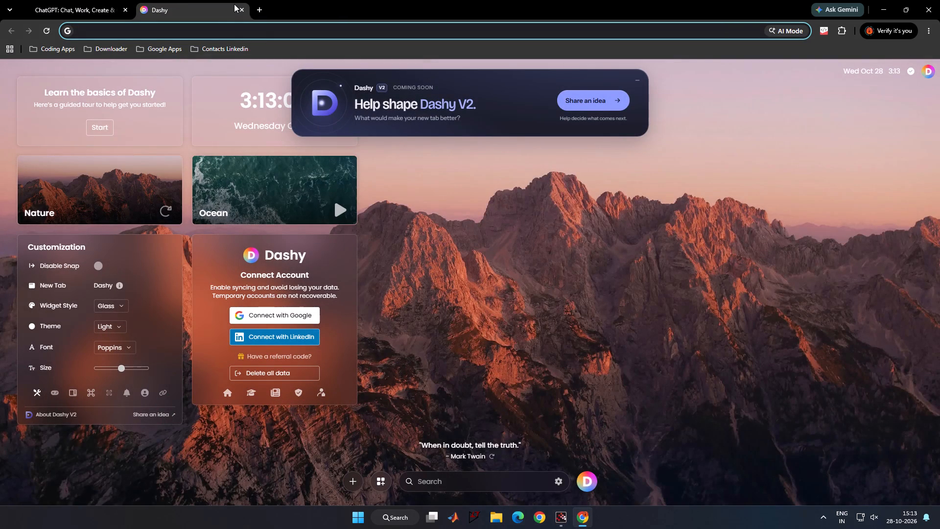
type("cav")
key("BackSpace")
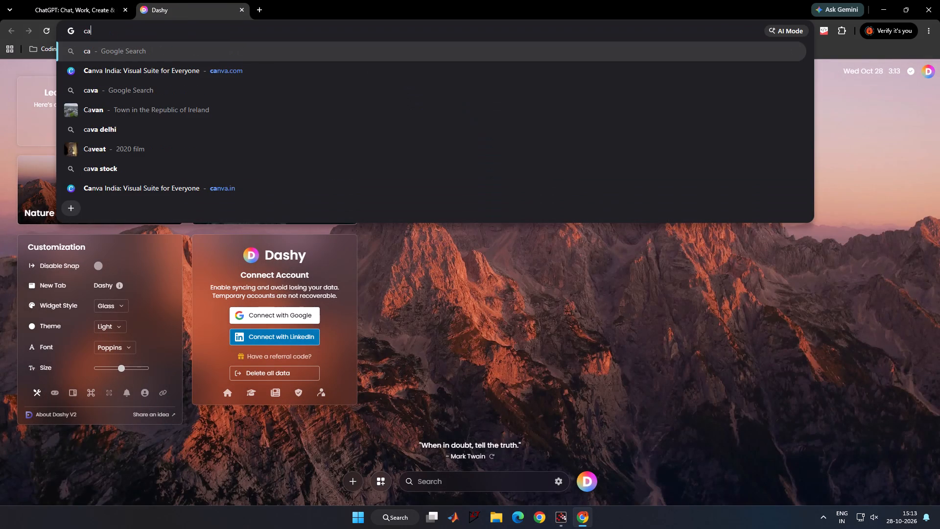
type("nva")
key("Return")
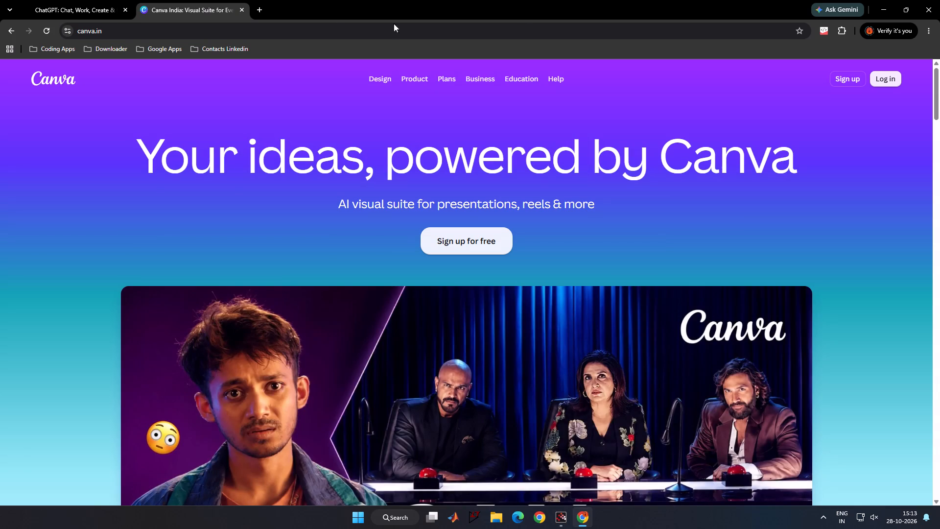
Open Canva's log-in page.
left_click(889, 76)
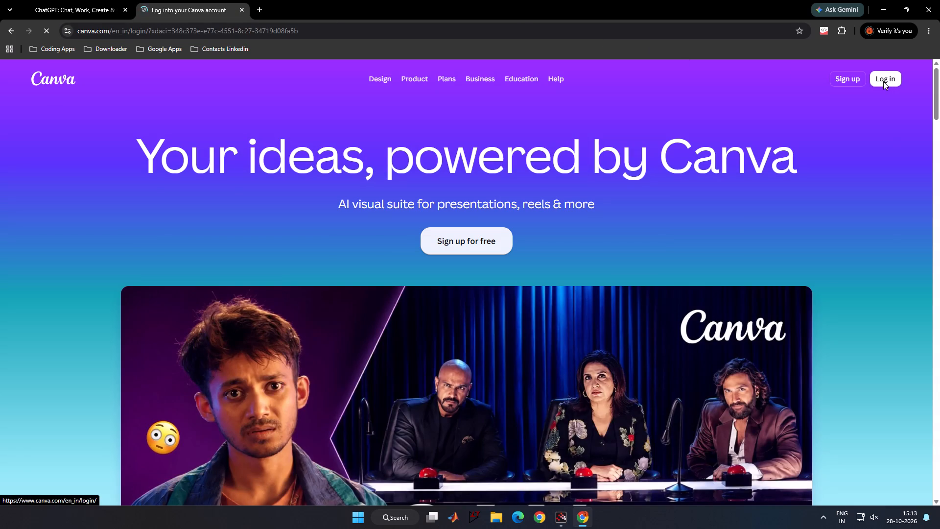
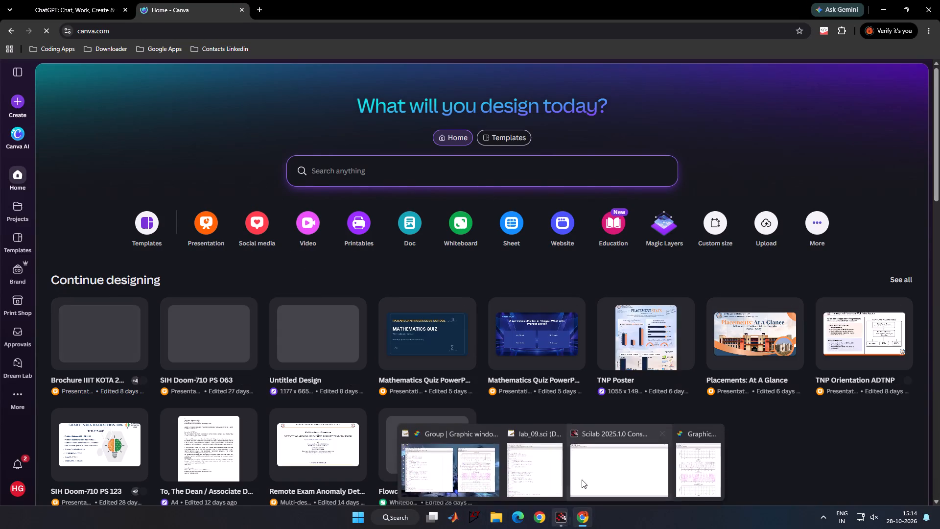
Switch to Scilab's graphic window number 1 and export the FSK plots as a PNG image to the SciLab folder, keeping the suggested name.
left_click(702, 462)
right_click(605, 298)
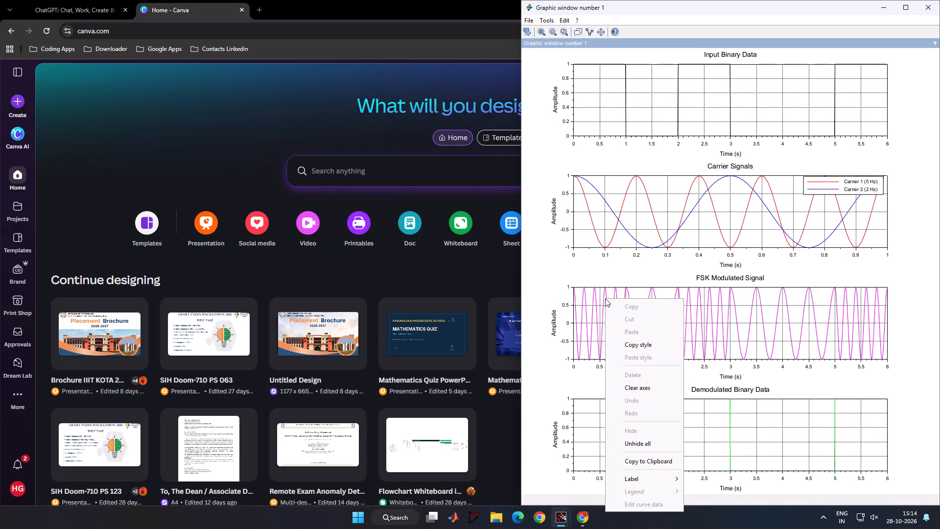
left_click(605, 298)
left_click(527, 20)
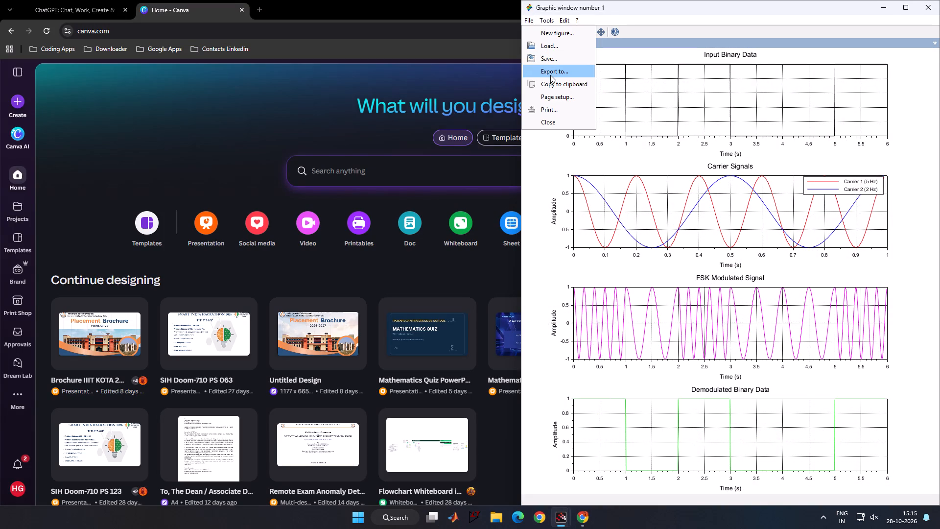
left_click(550, 75)
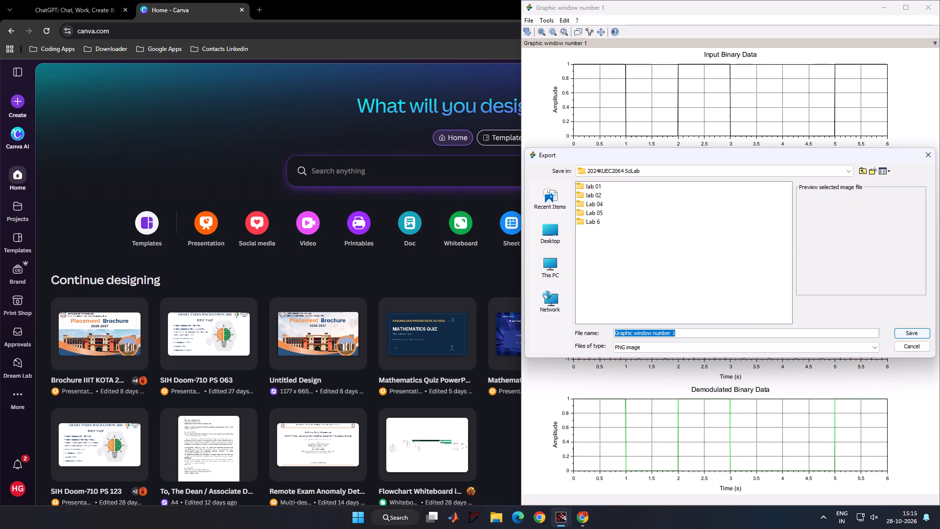
left_click(900, 335)
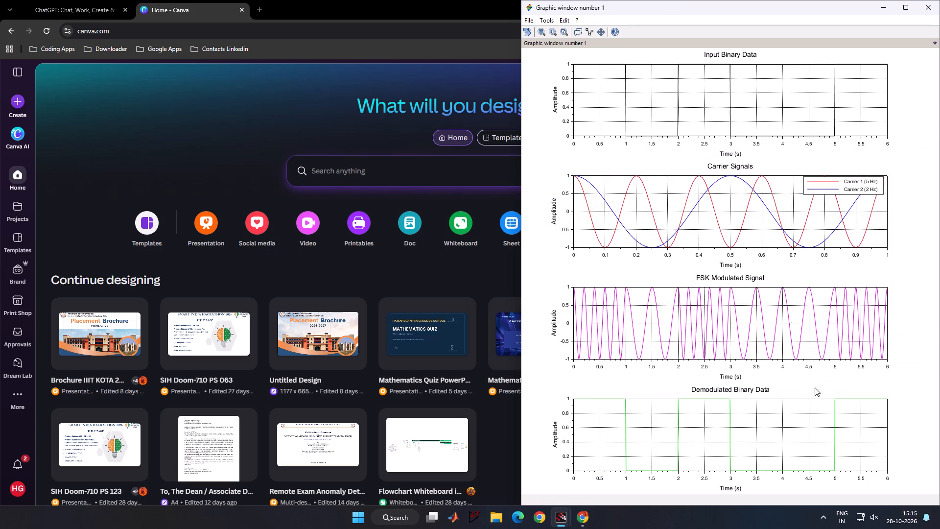
Switch back to Canva in Chrome, start creating a design and open the Photo editor category.
left_click(591, 519)
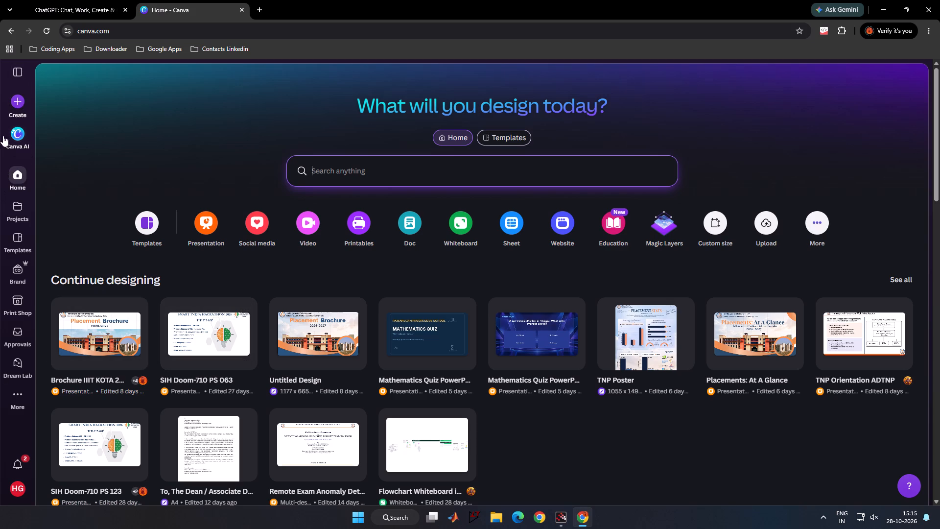
left_click(8, 101)
left_click(21, 97)
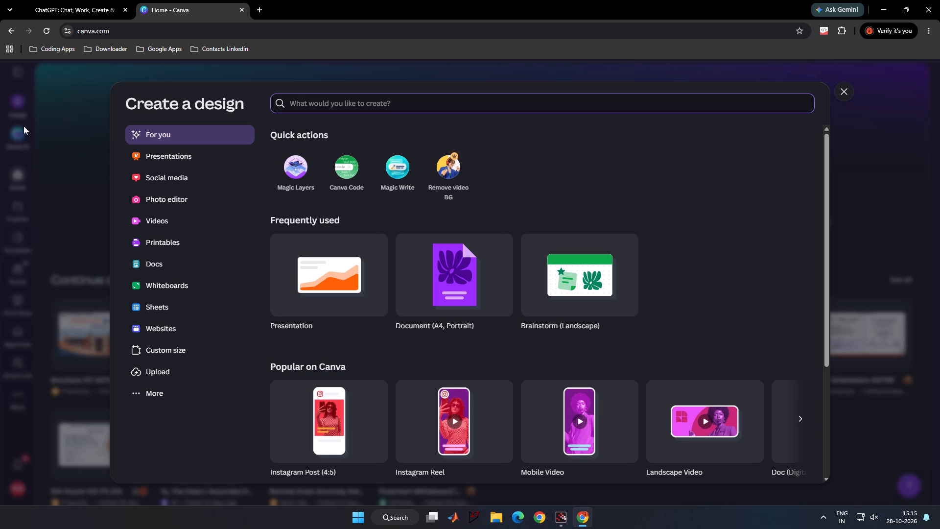
left_click(167, 240)
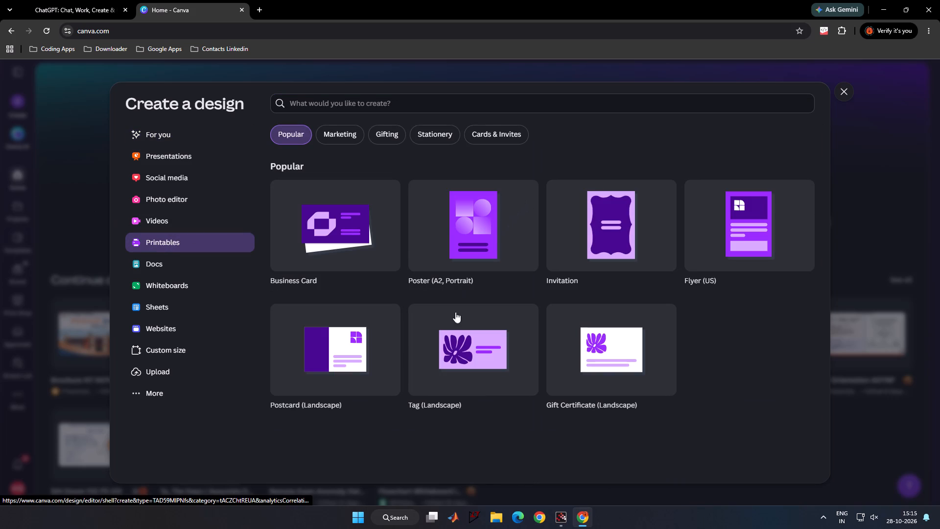
left_click(172, 212)
left_click(181, 192)
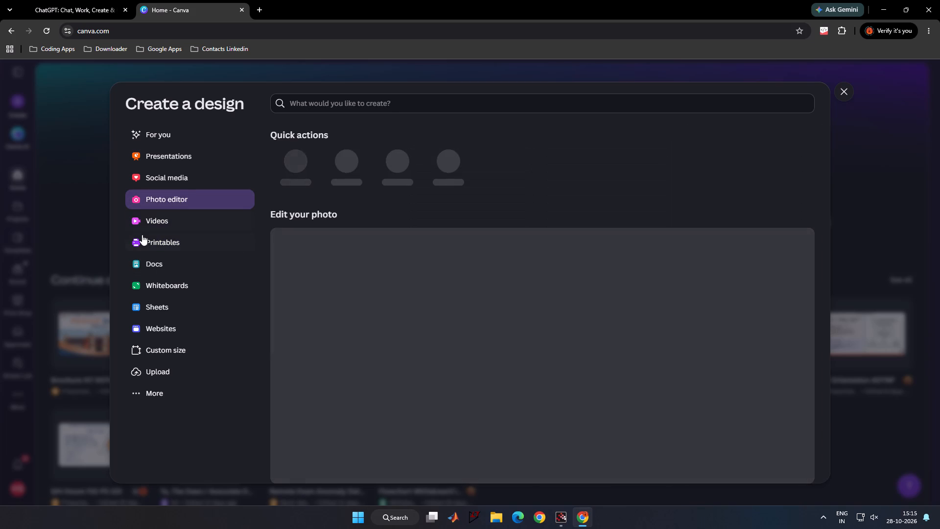
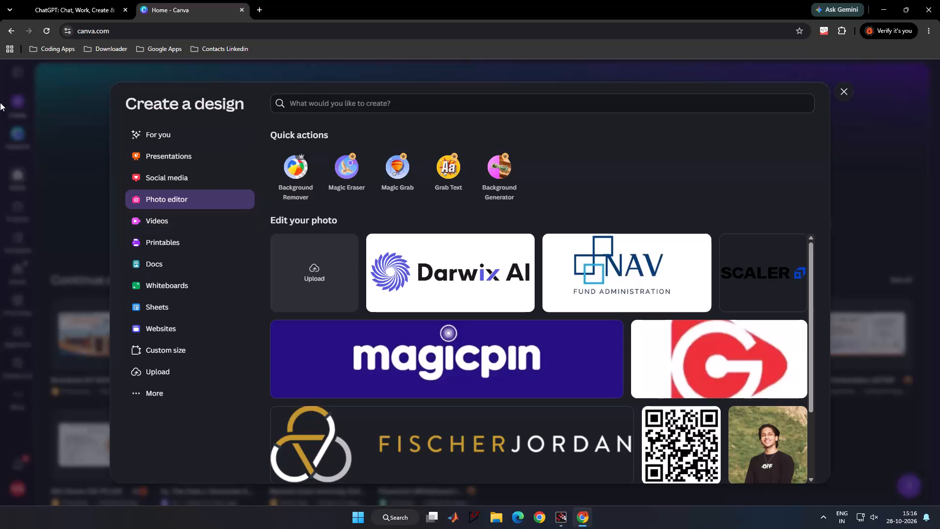
Create a blank portrait A4 document from the frequently used design types.
left_click(179, 127)
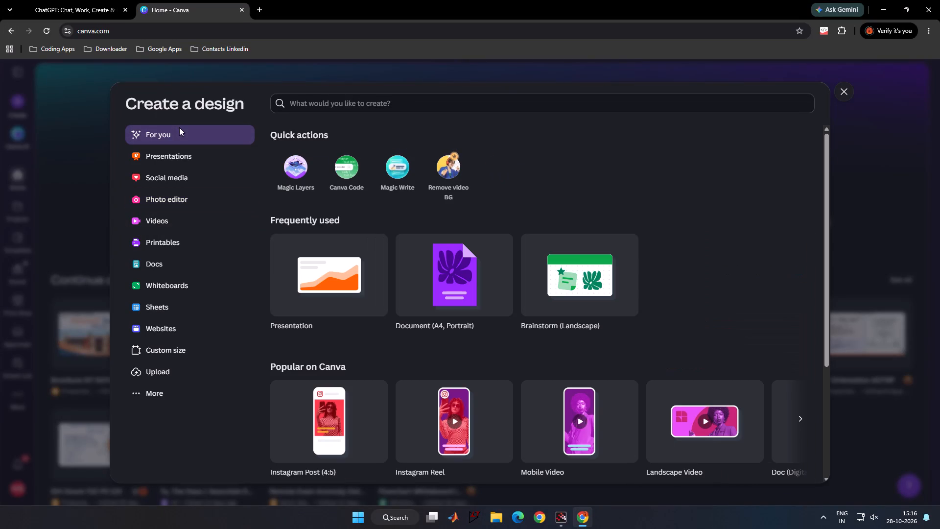
left_click(437, 288)
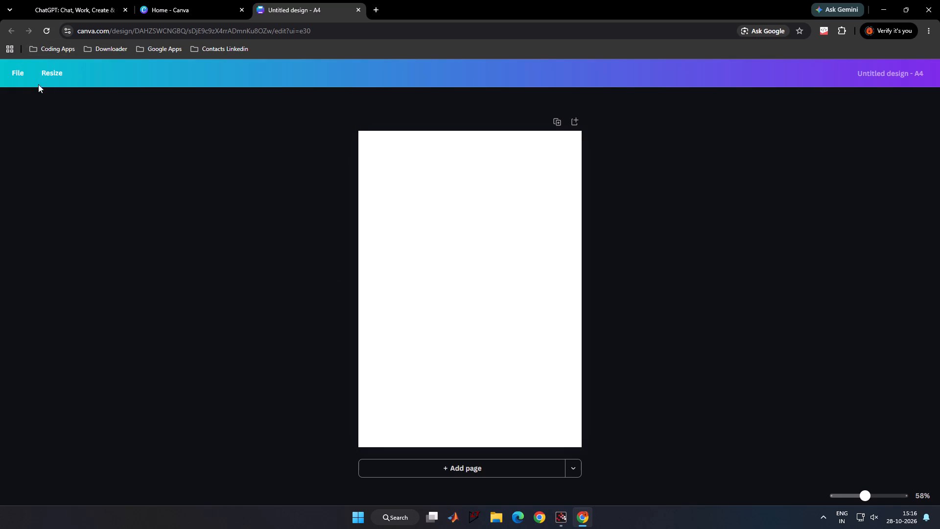
Name the design "Lab 9 Anand Sir".
left_click(868, 74)
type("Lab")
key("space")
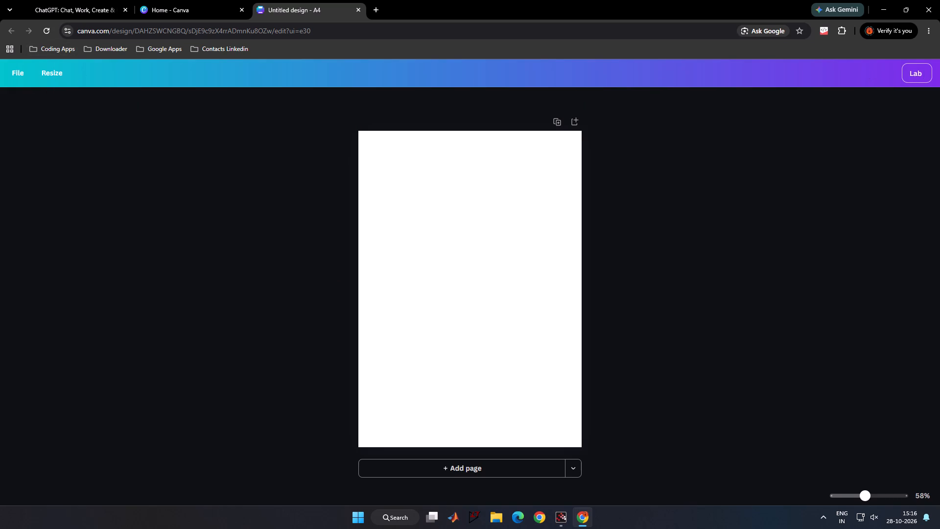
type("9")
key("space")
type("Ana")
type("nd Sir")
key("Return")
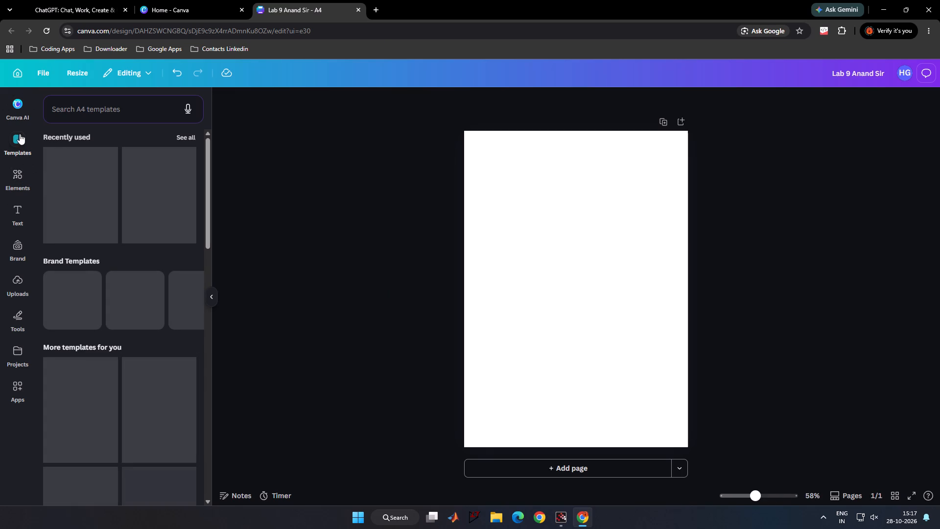
Upload the PNG file "Graphic window number 1" from the SciLab folder on drive D.
left_click(19, 281)
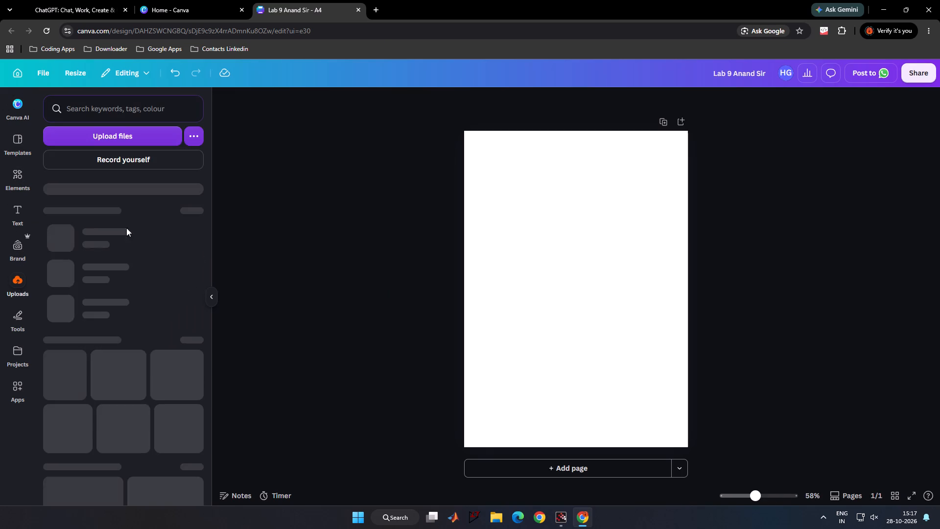
left_click(169, 140)
scroll(164, 243, "down", 7)
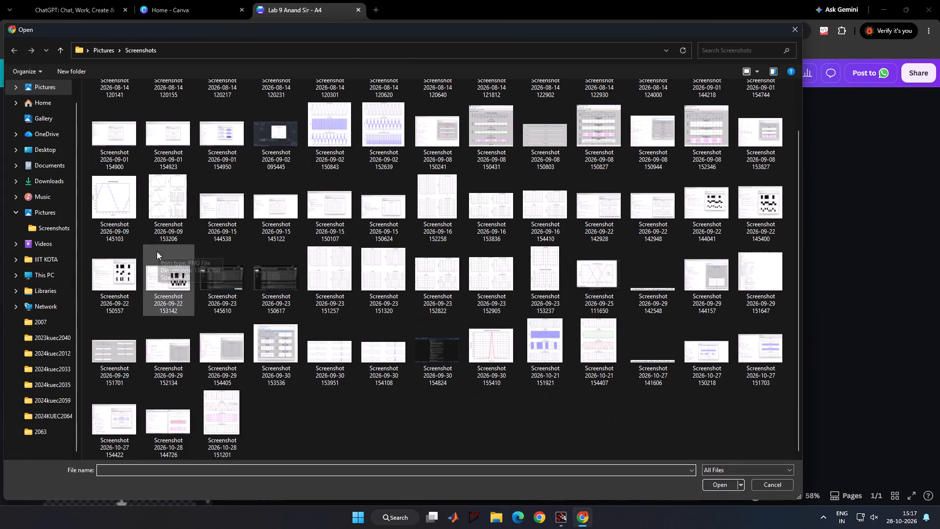
scroll(43, 366, "down", 6)
left_click(48, 278)
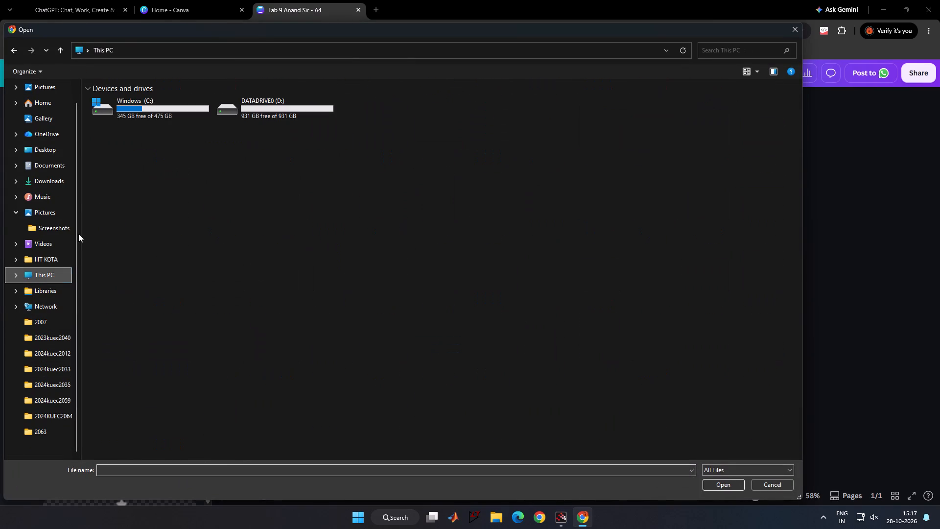
left_click(164, 106)
double_click(243, 104)
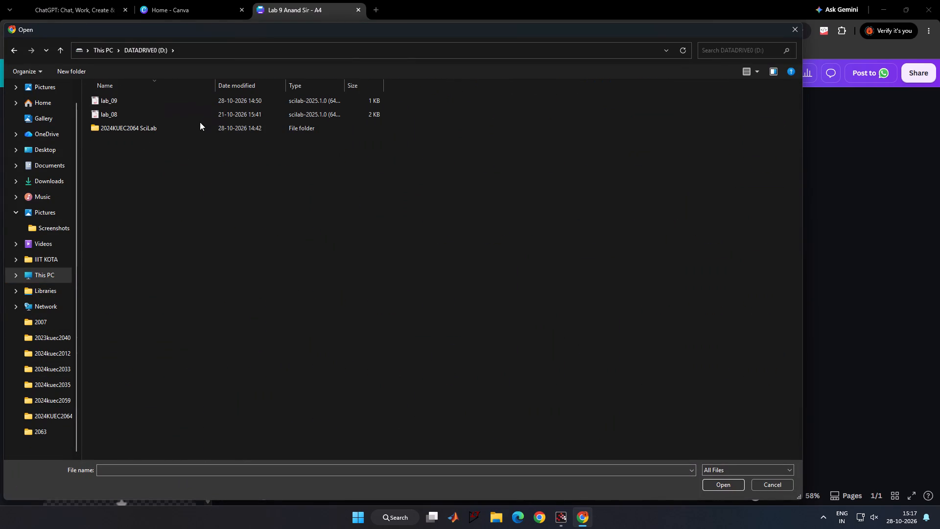
left_click(194, 128)
left_click(194, 128)
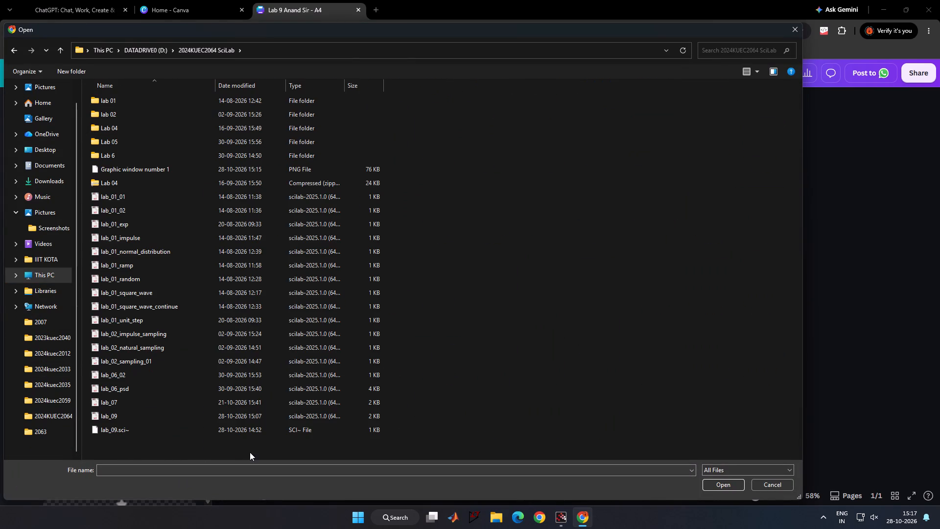
left_click(226, 168)
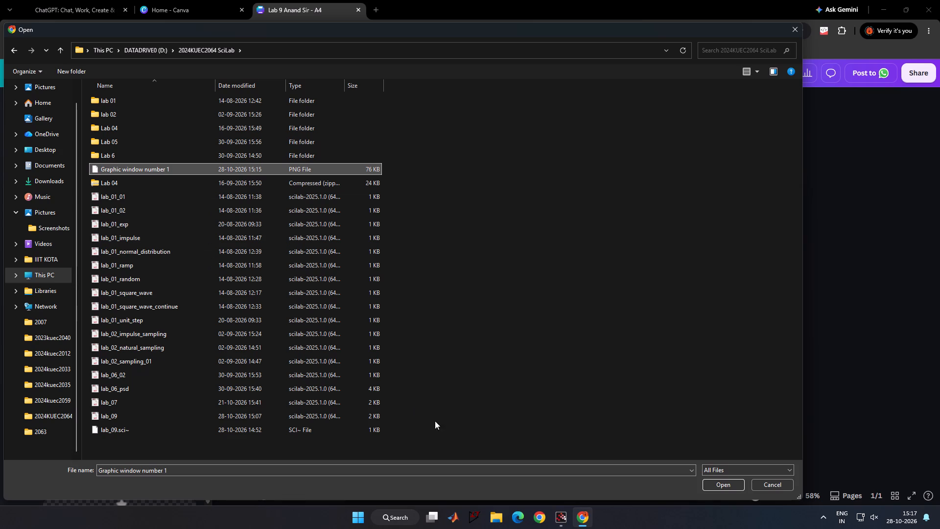
left_click(712, 484)
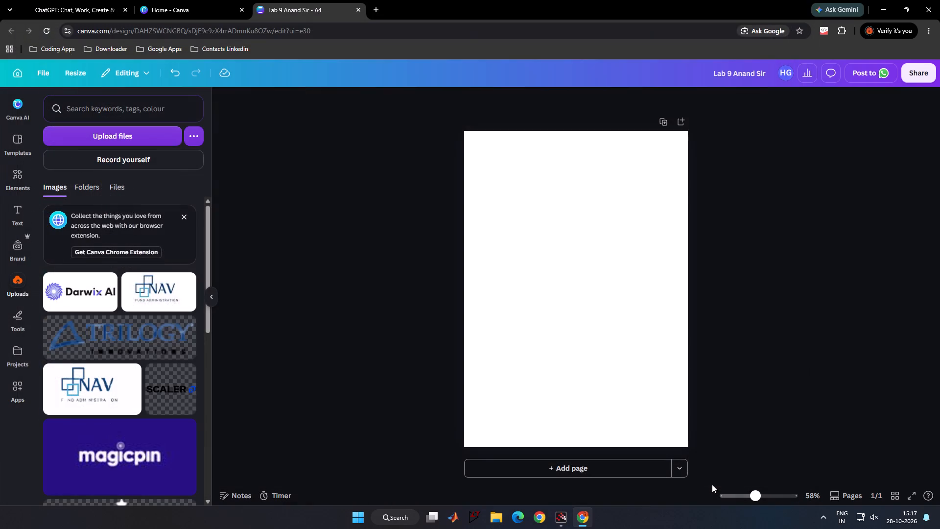
Place the uploaded plot image in the page's top-left corner and enlarge it to about the full page width.
left_click(48, 288)
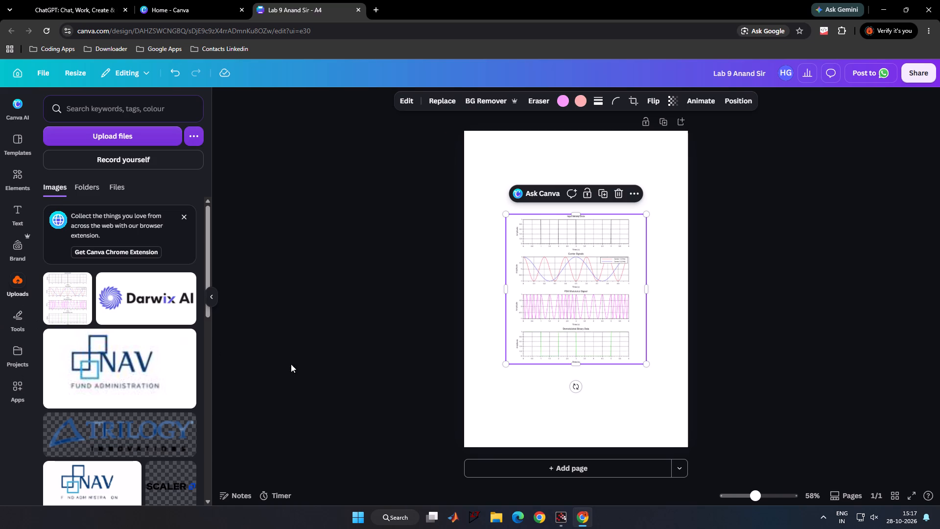
left_click_drag(546, 284, 493, 202)
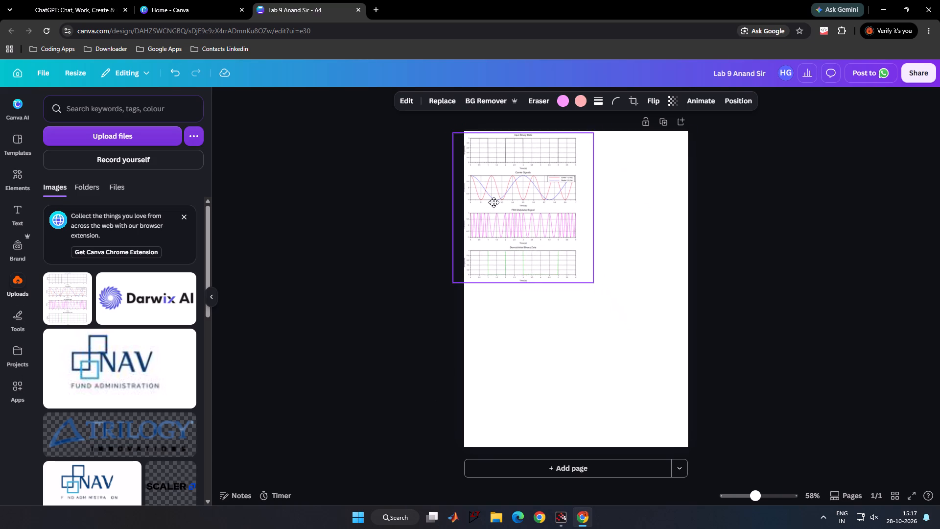
left_click_drag(493, 202, 507, 200)
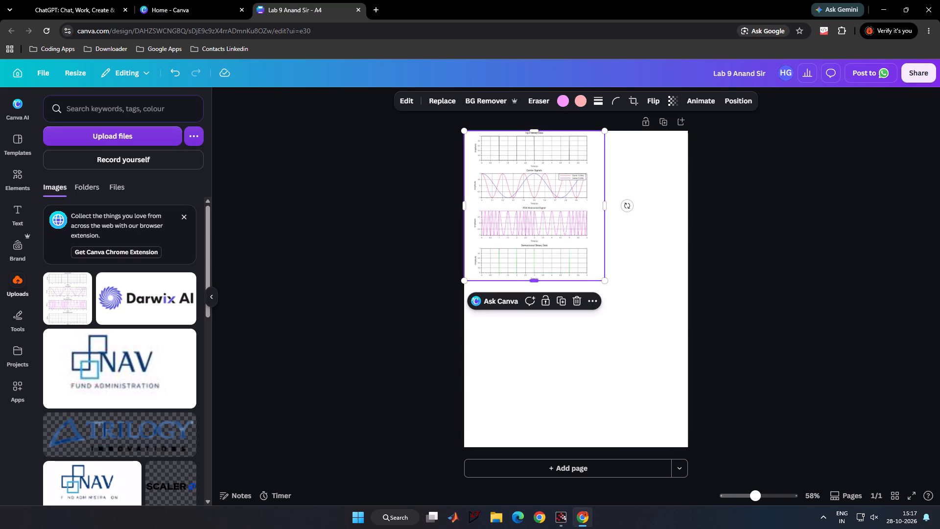
left_click_drag(603, 281, 621, 314)
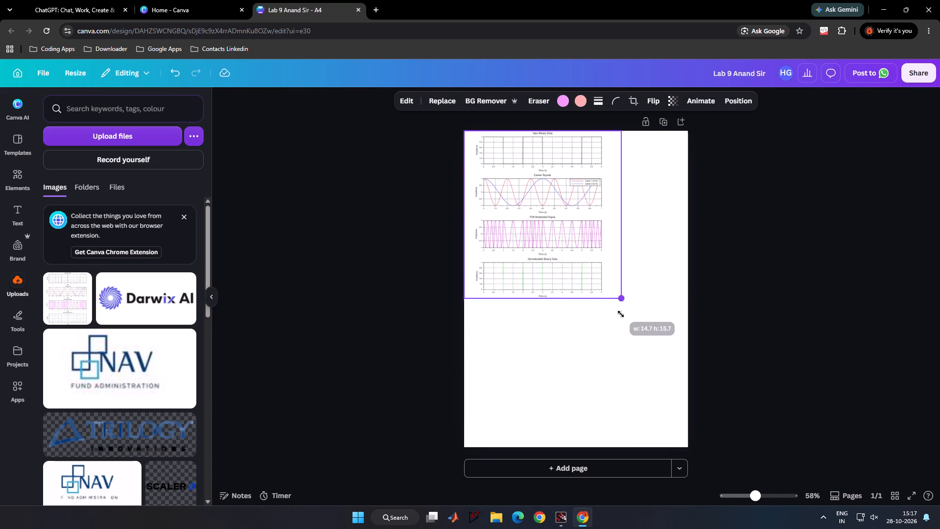
left_click_drag(621, 314, 661, 394)
Crop the blank margins off both sides of the plot image, leaving it about 18.5 wide.
left_click_drag(688, 253, 672, 257)
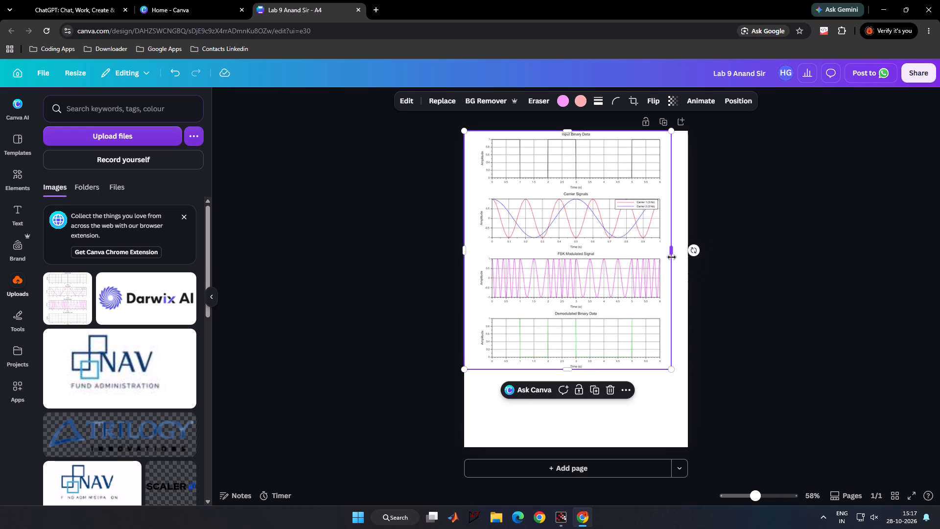
left_click_drag(465, 246, 471, 246)
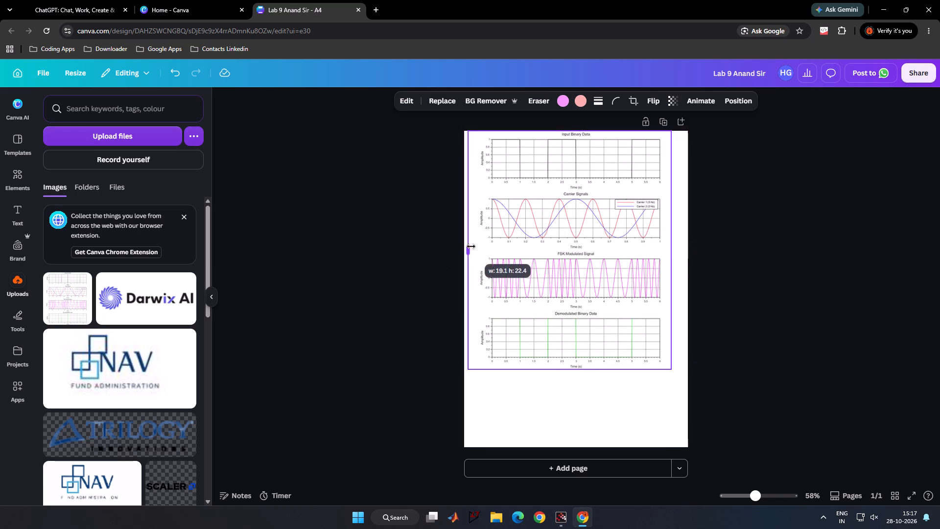
left_click_drag(471, 246, 475, 246)
left_click(416, 273)
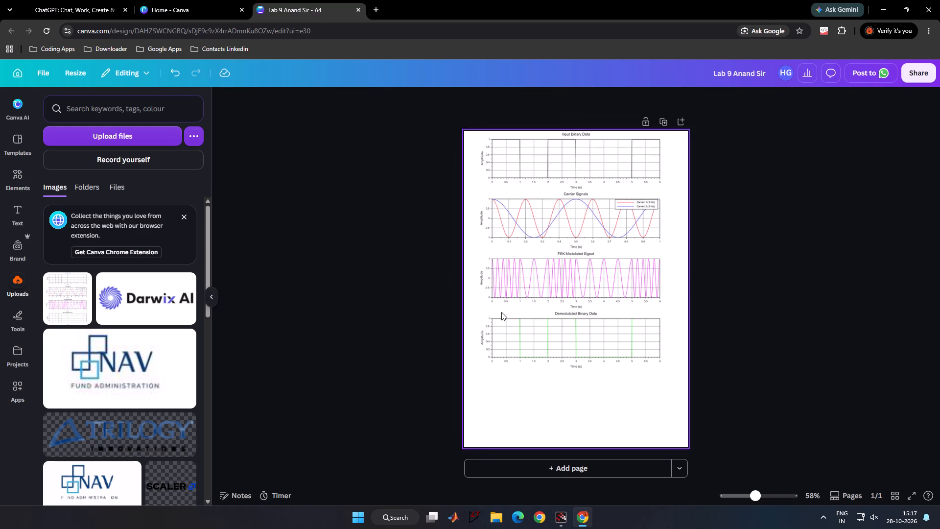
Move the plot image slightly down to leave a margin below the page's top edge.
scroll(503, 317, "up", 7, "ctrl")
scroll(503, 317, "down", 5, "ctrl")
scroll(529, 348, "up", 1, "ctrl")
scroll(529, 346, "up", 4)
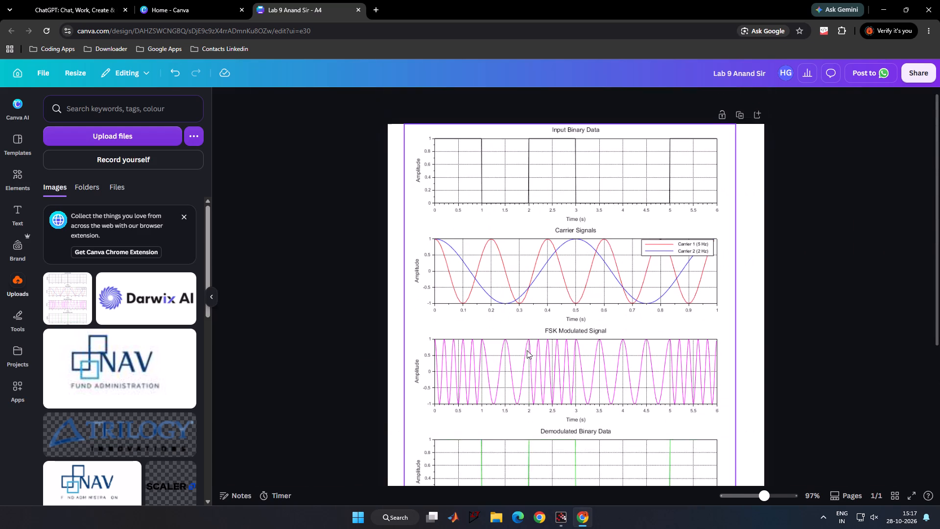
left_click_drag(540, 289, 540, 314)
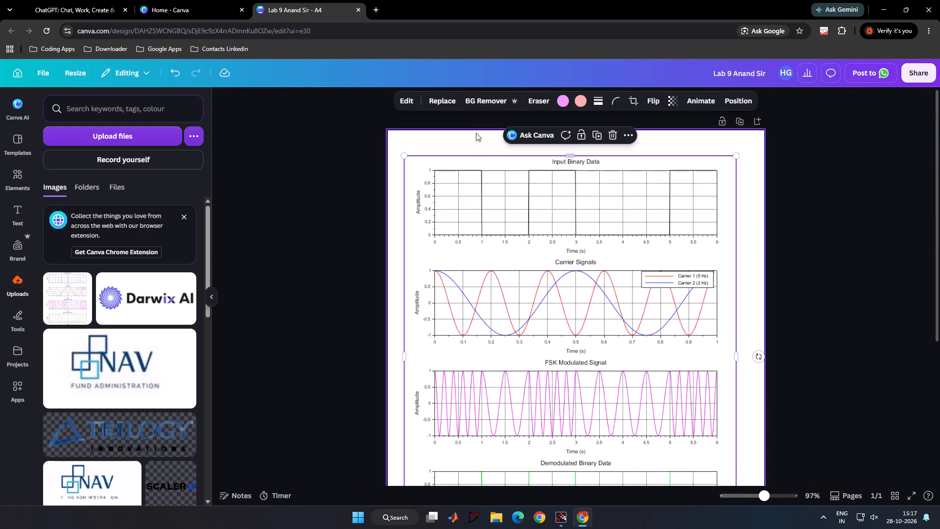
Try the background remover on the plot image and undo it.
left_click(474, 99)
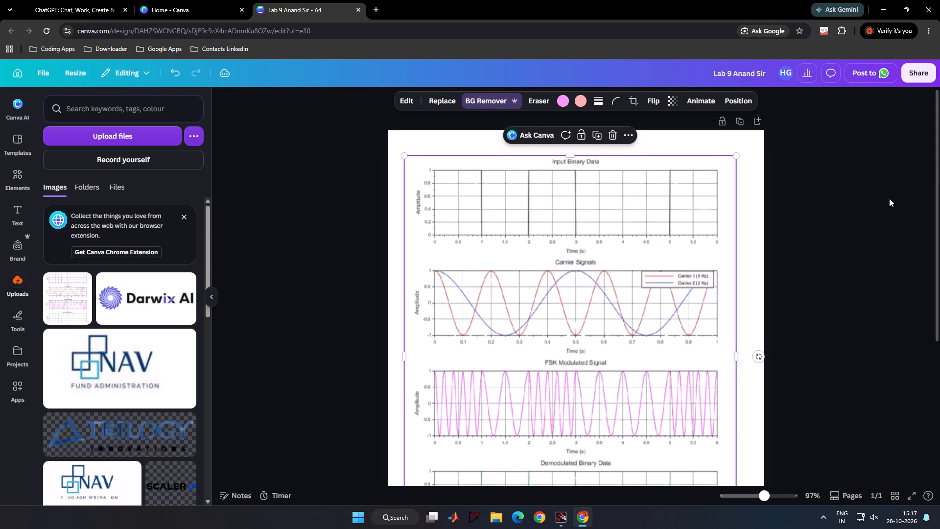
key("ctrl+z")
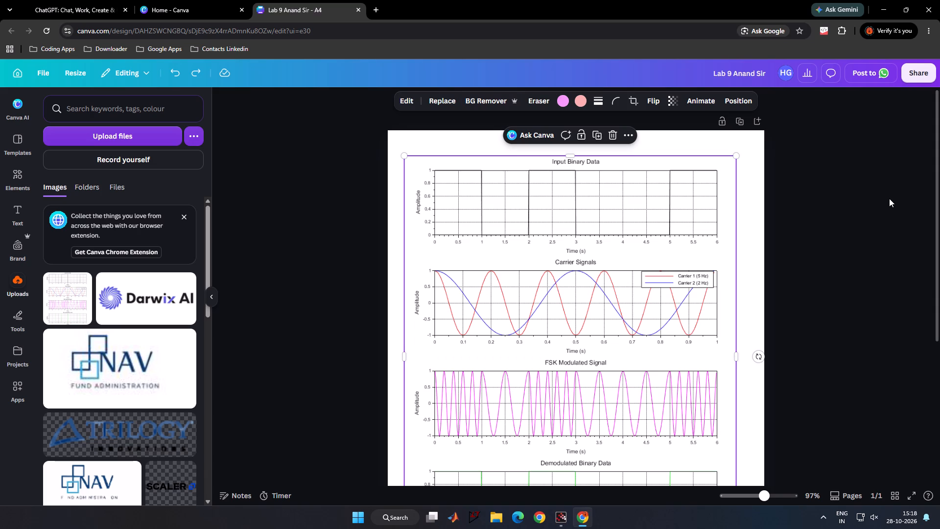
Extend the plot image's bottom and top edges to a height of about 23.7.
scroll(837, 176, "down", 6)
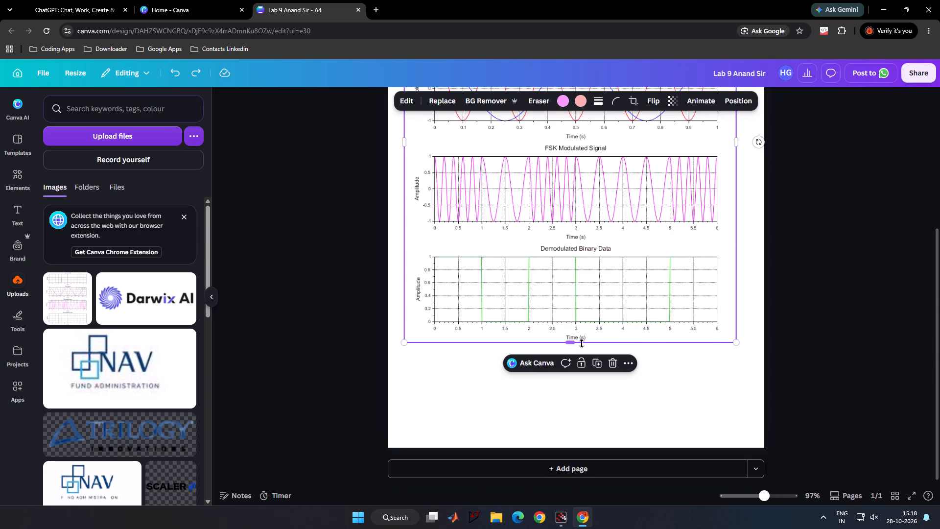
left_click_drag(582, 343, 579, 364)
scroll(583, 360, "up", 7)
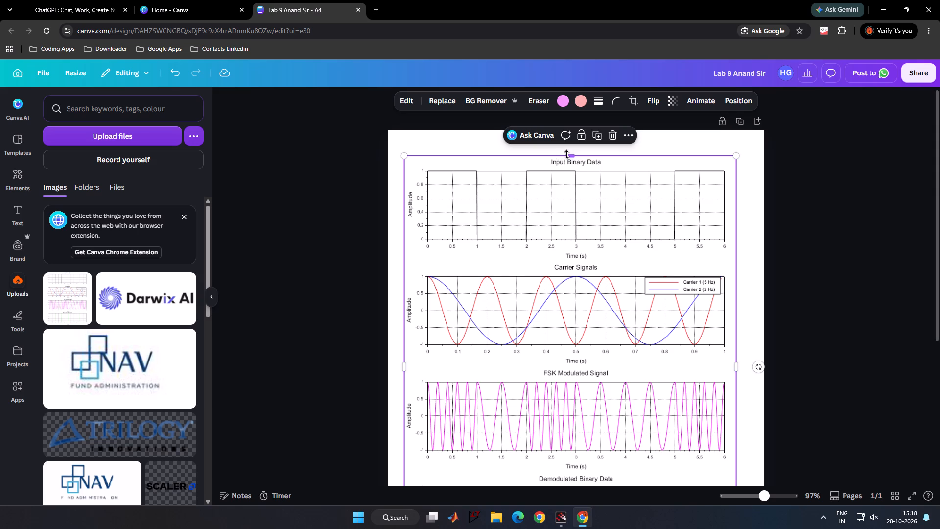
left_click(567, 154)
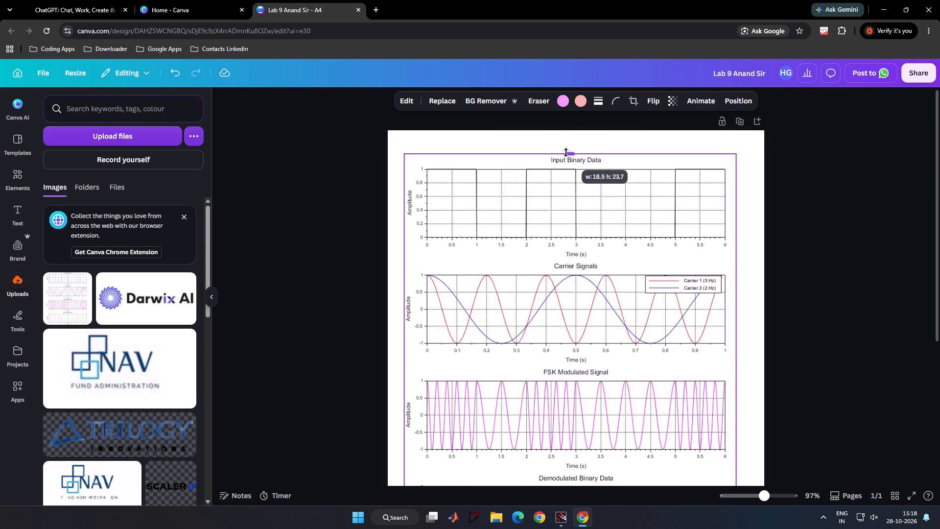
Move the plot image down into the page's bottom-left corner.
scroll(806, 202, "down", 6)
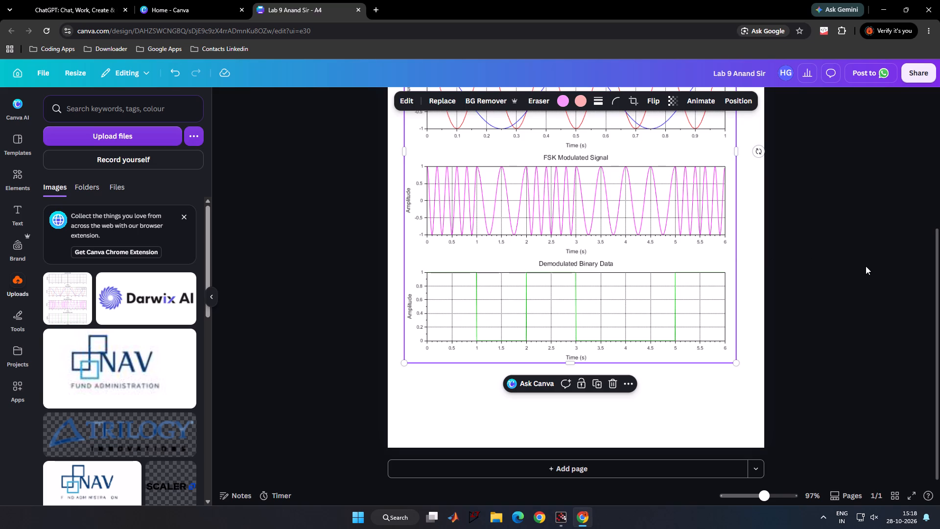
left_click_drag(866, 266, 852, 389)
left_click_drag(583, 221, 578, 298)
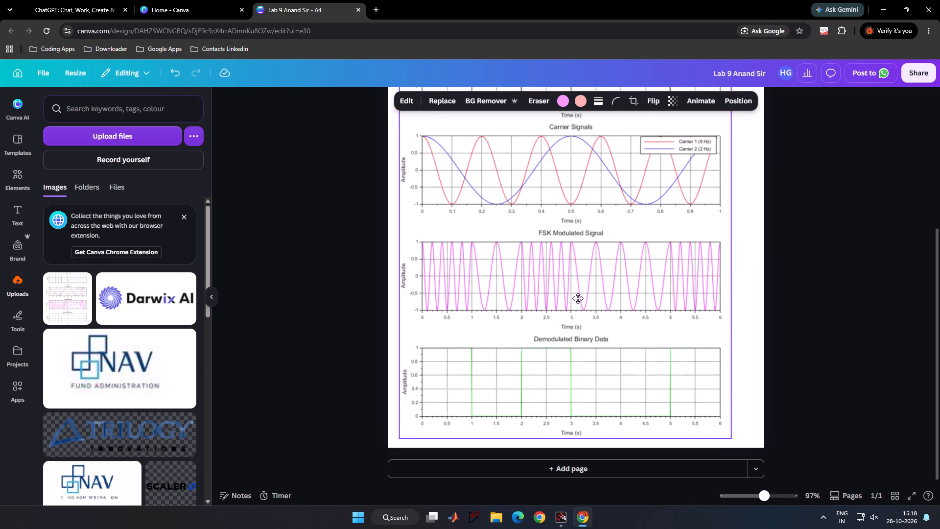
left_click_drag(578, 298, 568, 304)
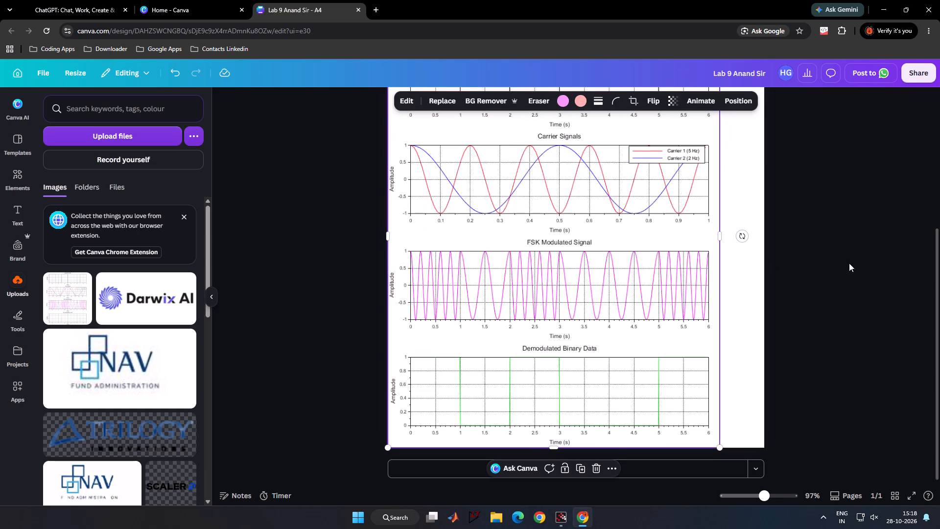
Move the plot image up so it sits flush in the page's top-right corner.
scroll(872, 263, "up", 4)
left_click_drag(534, 302, 593, 224)
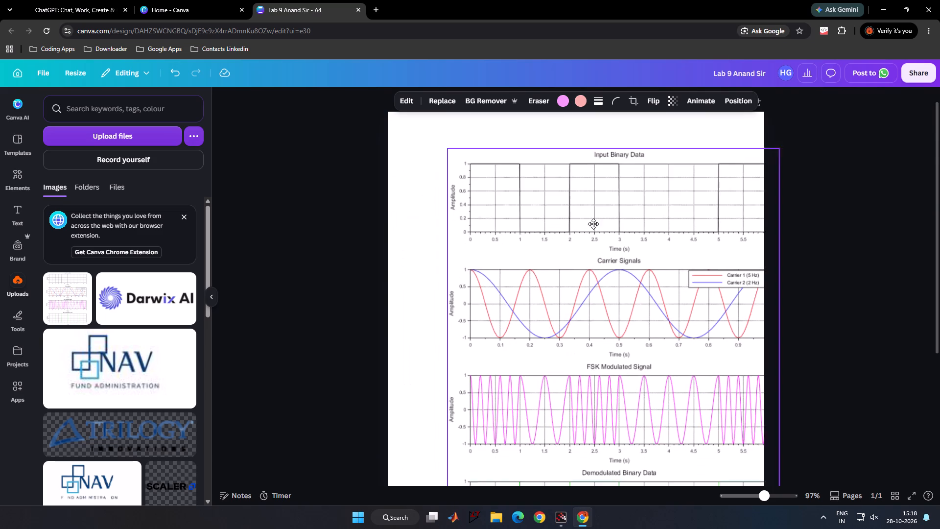
left_click_drag(593, 224, 583, 208)
left_click_drag(579, 236, 573, 221)
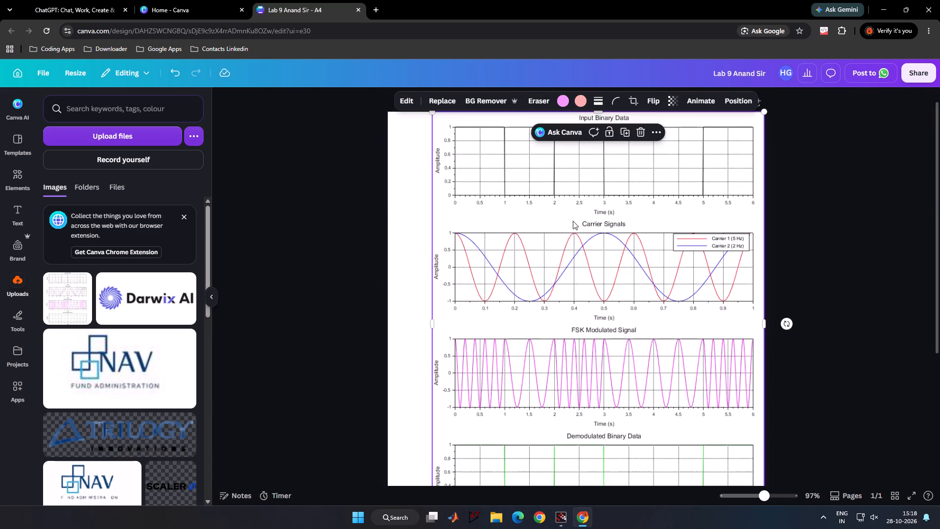
Enlarge the plot image from its bottom-left corner to about 20.7 wide and 26.5 high, nearly filling the page width.
scroll(556, 288, "down", 3)
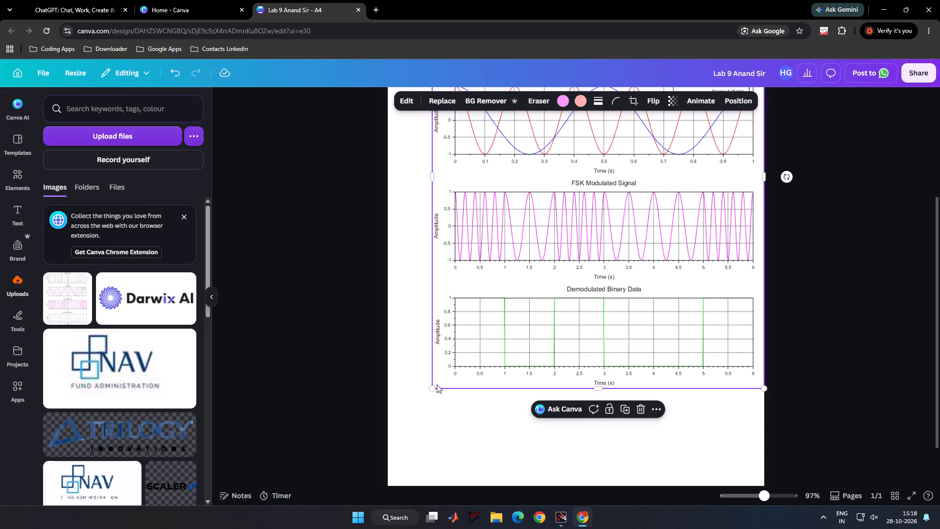
left_click_drag(430, 390, 391, 447)
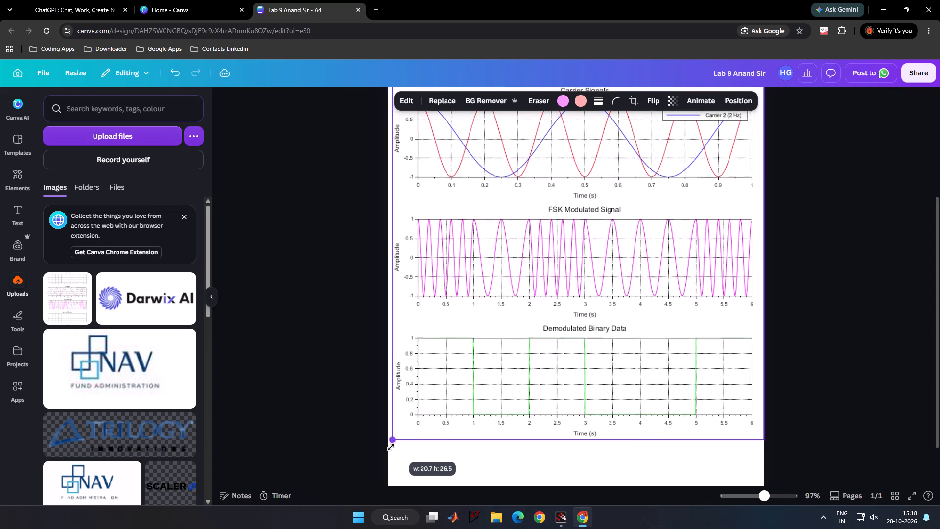
left_click_drag(391, 447, 396, 443)
scroll(574, 417, "up", 4)
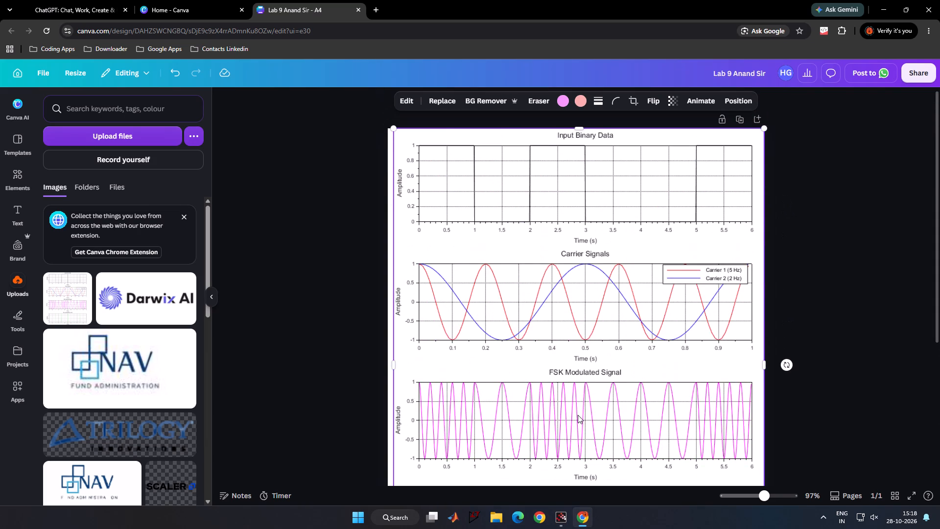
Nudge the plot image down and slightly left so it sits centred across the page with a gap above it.
left_click(846, 278)
left_click(592, 321)
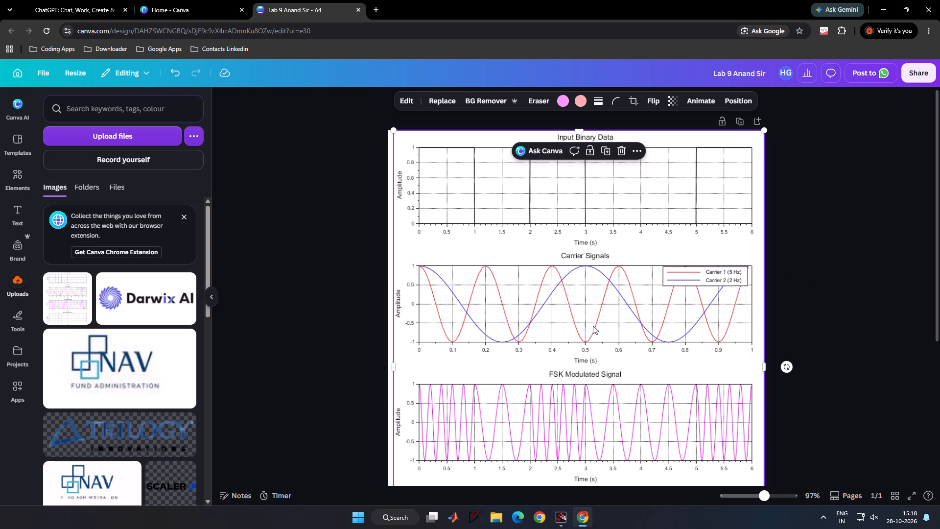
key("Down")
key("Down")
key("Down")
key("Down")
key("Down")
key("Down")
key("Down")
key("Down")
key("Down")
key("Down")
key("Down")
key("Down")
key("Down")
key("Down")
key("Down")
key("Down")
key("Down")
key("Left")
key("Up")
key("Up")
key("Up")
key("Up")
key("Up")
key("Up")
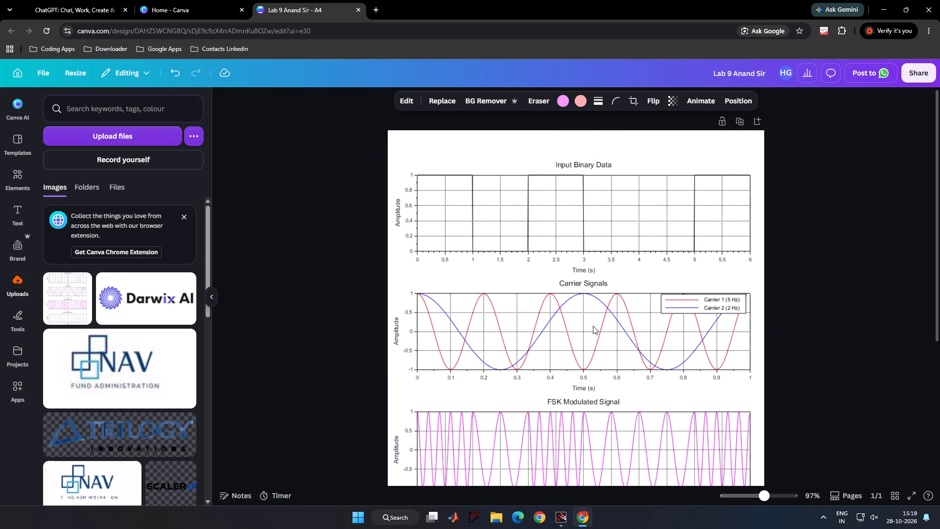
key("Left")
key("Up")
key("Up")
key("Up")
key("Up")
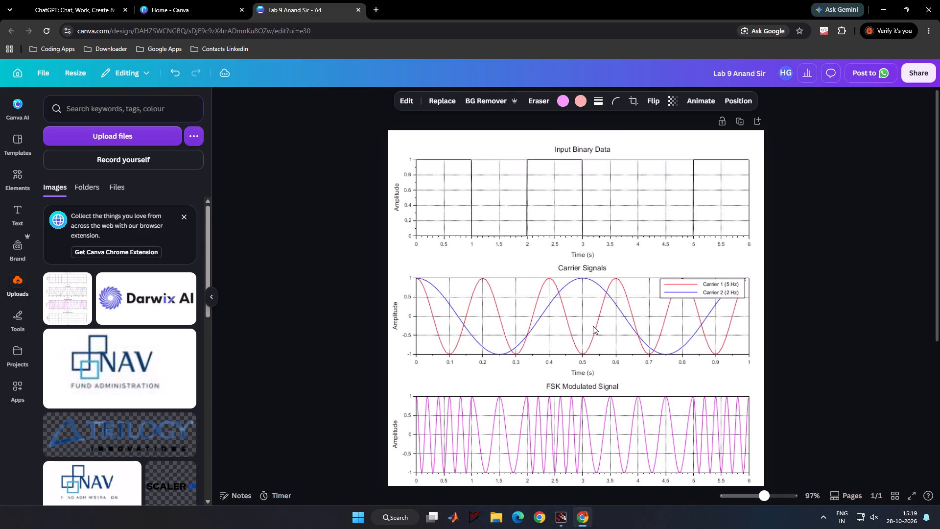
Nudge the plot image further down the page to balance the blank margins above and below it.
scroll(883, 279, "down", 9)
scroll(883, 279, "up", 4)
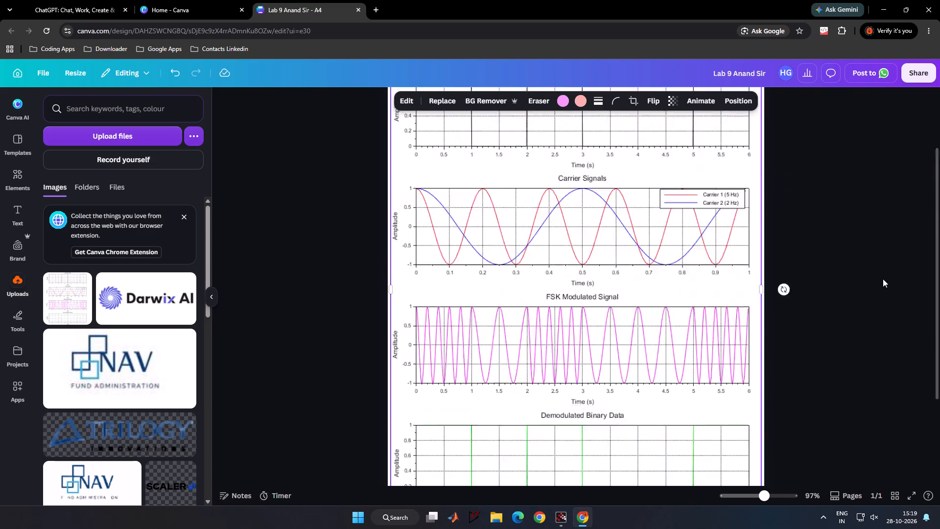
scroll(883, 279, "up", 4)
scroll(883, 281, "down", 3)
scroll(879, 290, "up", 5)
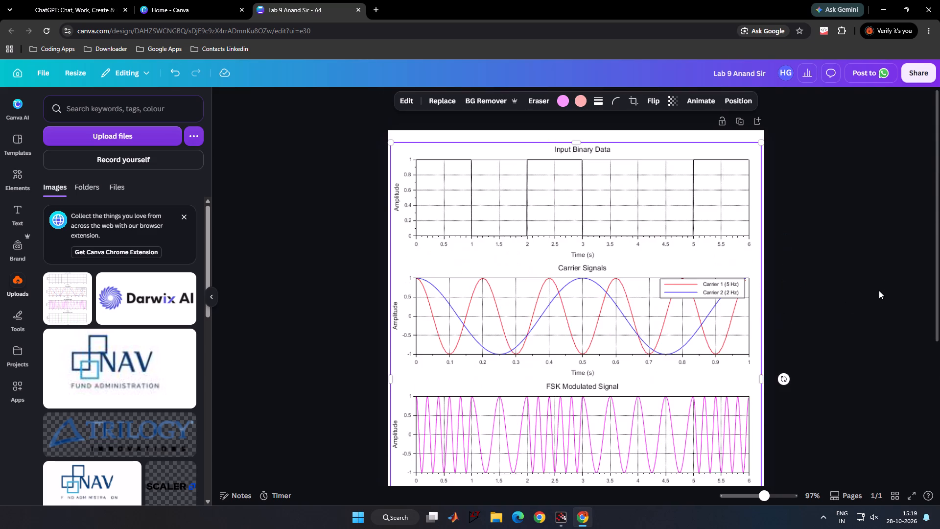
scroll(879, 290, "down", 4)
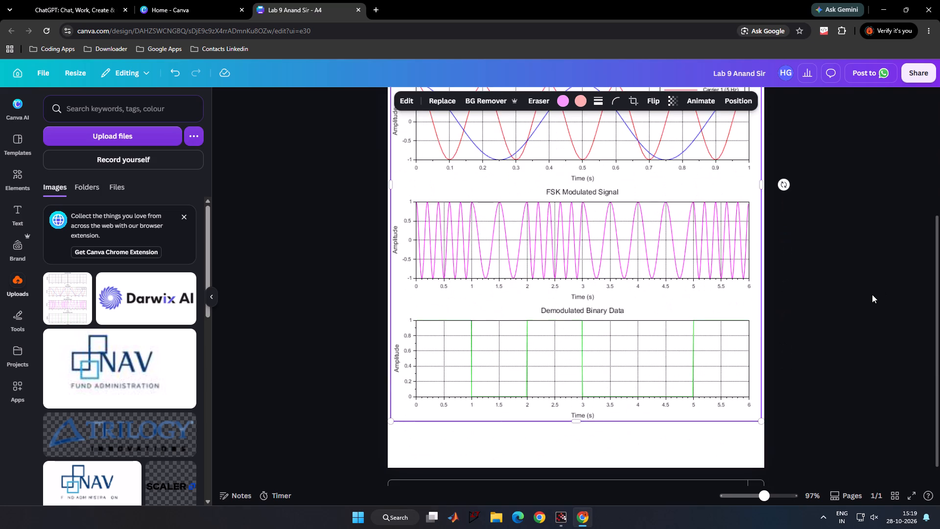
key("Down")
key("Down")
key("Down")
key("Down")
key("Down")
key("Down")
key("Down")
key("Down")
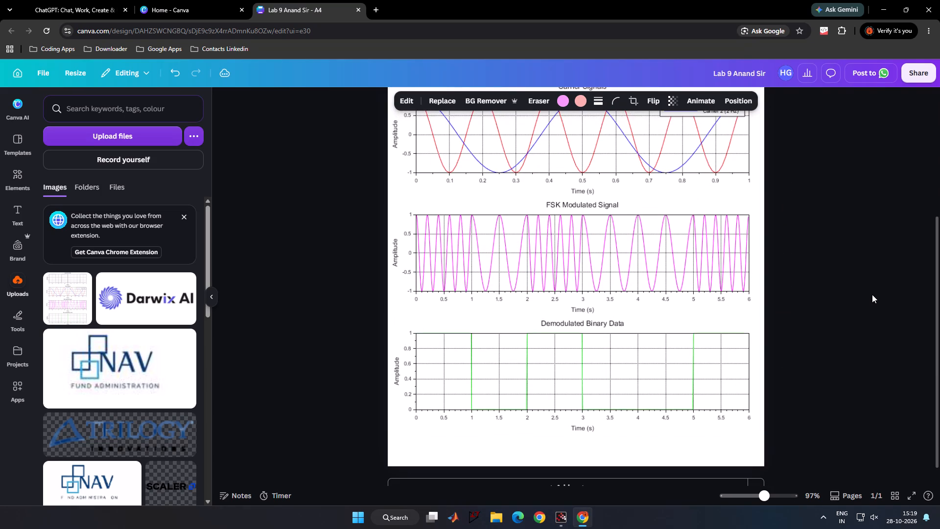
key("Down")
key("Up")
left_click(900, 275)
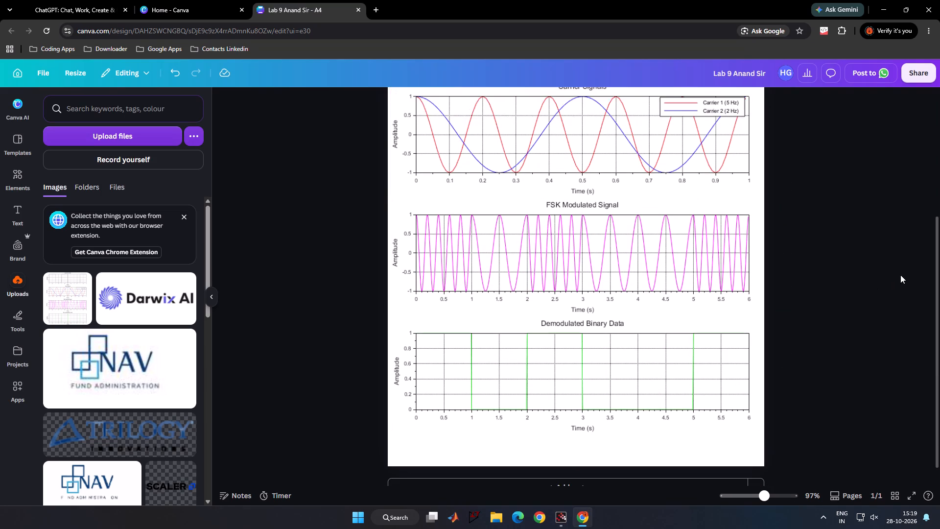
Collapse the uploads side panel so the plot page has the full workspace.
scroll(908, 280, "up", 7)
scroll(924, 289, "down", 5)
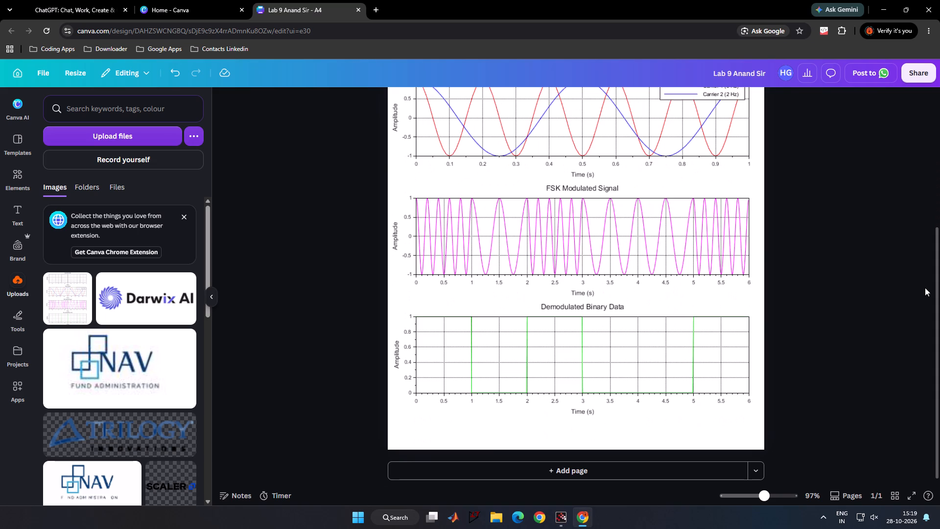
scroll(925, 288, "up", 7)
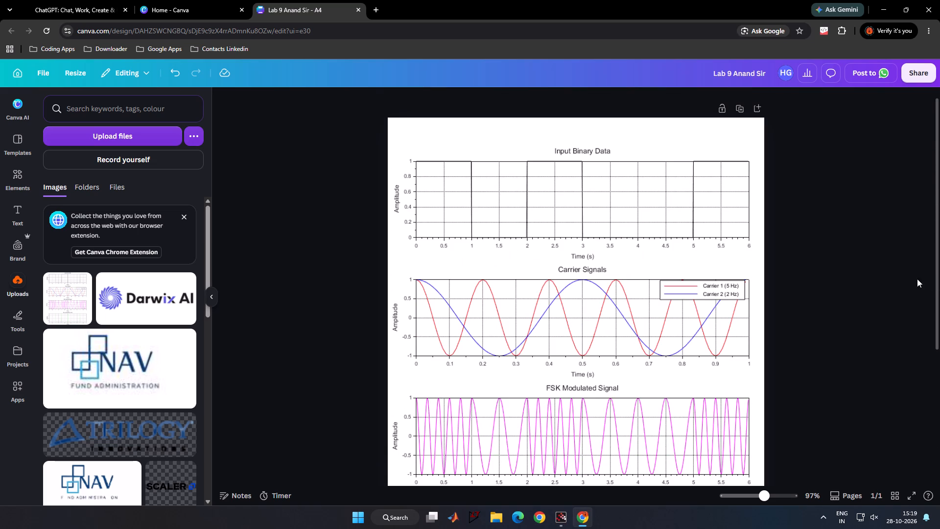
scroll(762, 313, "down", 6)
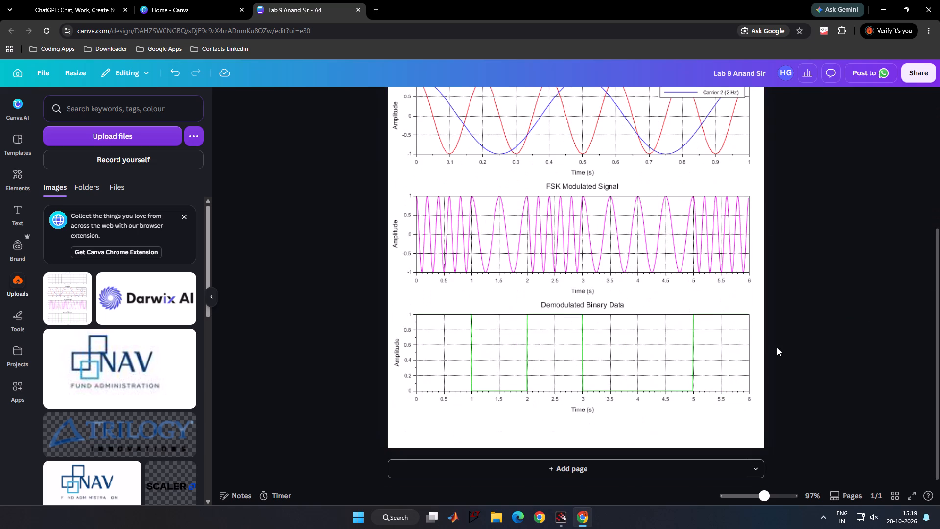
scroll(892, 361, "up", 7)
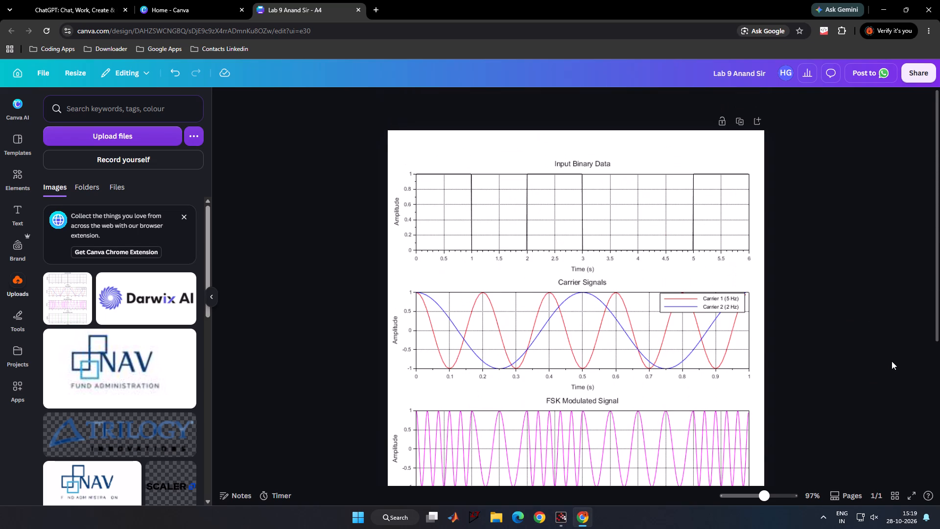
left_click(205, 293)
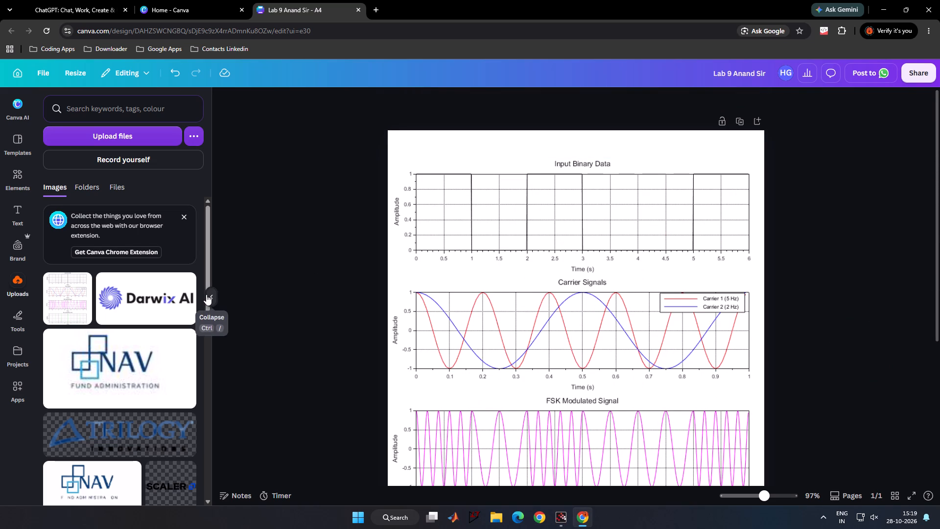
left_click(206, 295)
left_click(701, 282)
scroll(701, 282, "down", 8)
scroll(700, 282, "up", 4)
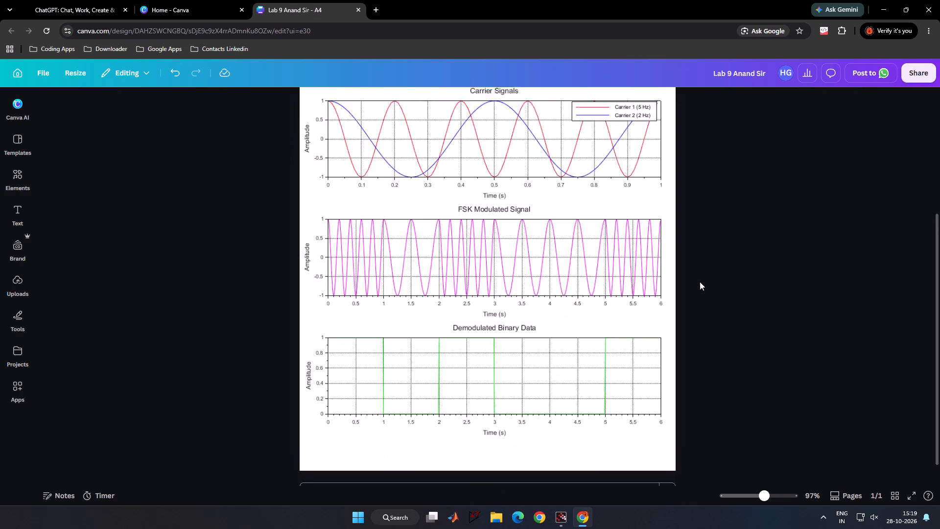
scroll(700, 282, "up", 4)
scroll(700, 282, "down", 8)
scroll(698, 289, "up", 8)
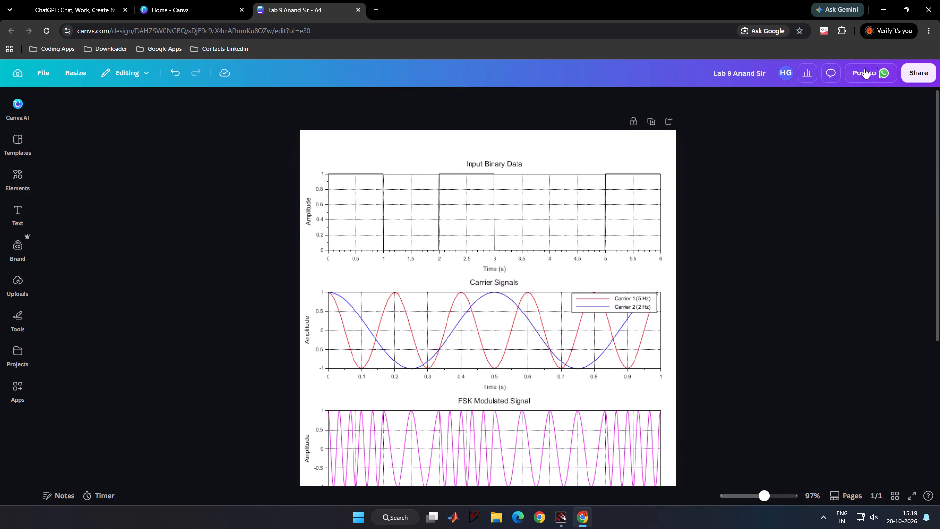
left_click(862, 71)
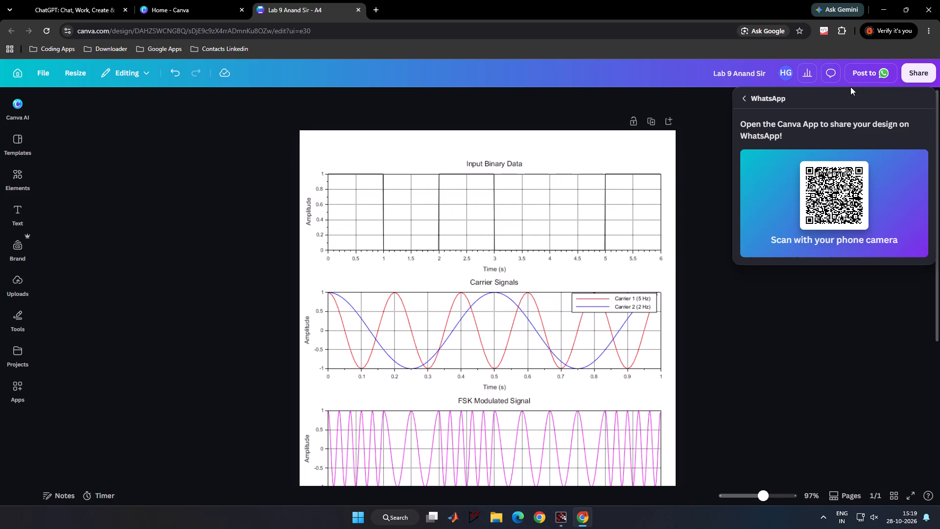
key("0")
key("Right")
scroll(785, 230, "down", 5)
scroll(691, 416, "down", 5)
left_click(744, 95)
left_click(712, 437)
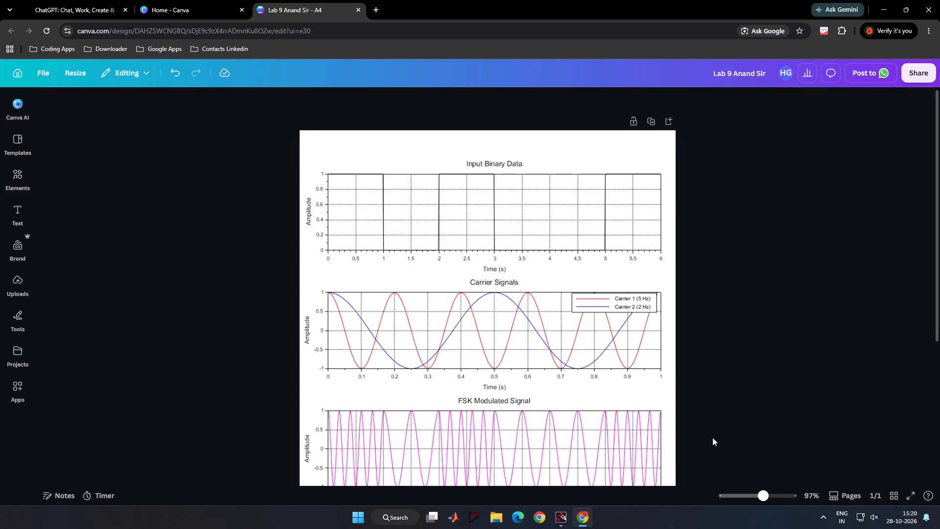
Examine the whole page from top to bottom to check the plot image's placement and margins.
scroll(649, 480, "down", 6)
scroll(644, 479, "up", 5)
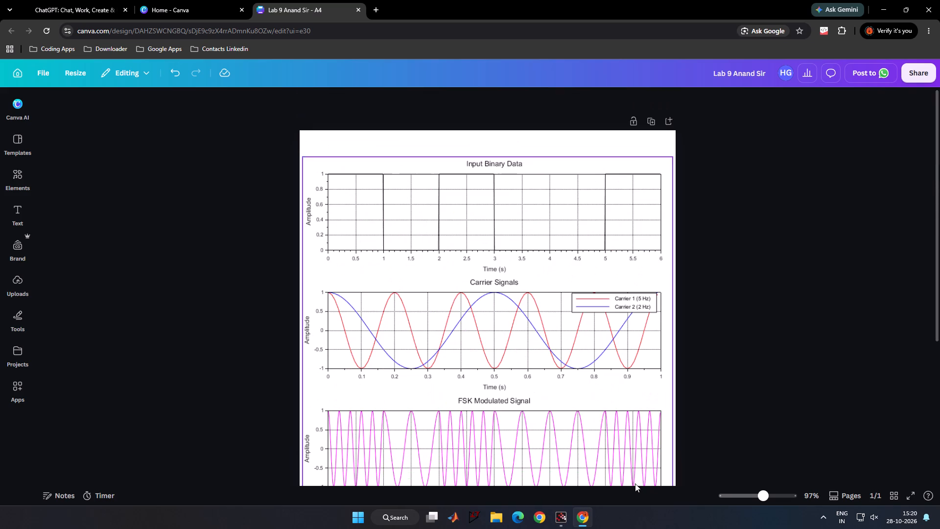
scroll(630, 486, "down", 3)
scroll(654, 389, "down", 5)
scroll(643, 462, "up", 5)
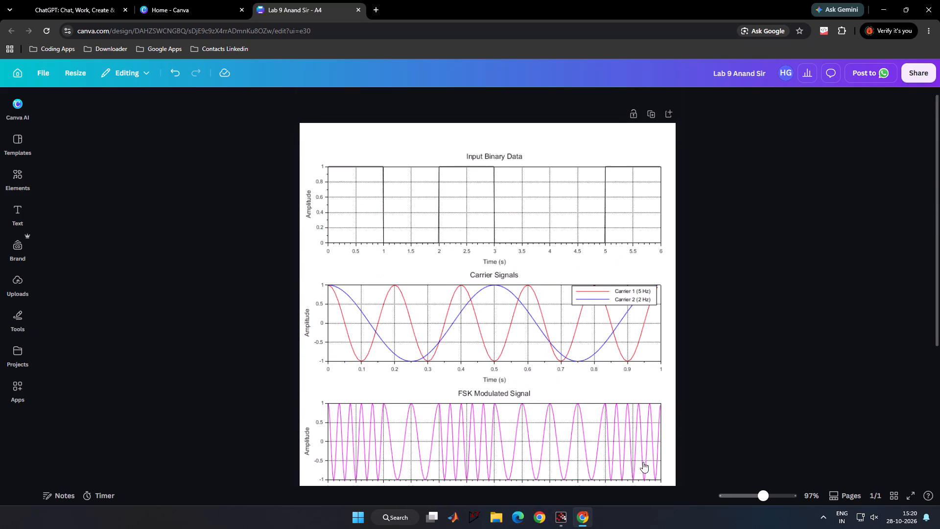
scroll(643, 462, "down", 6)
scroll(732, 428, "up", 4)
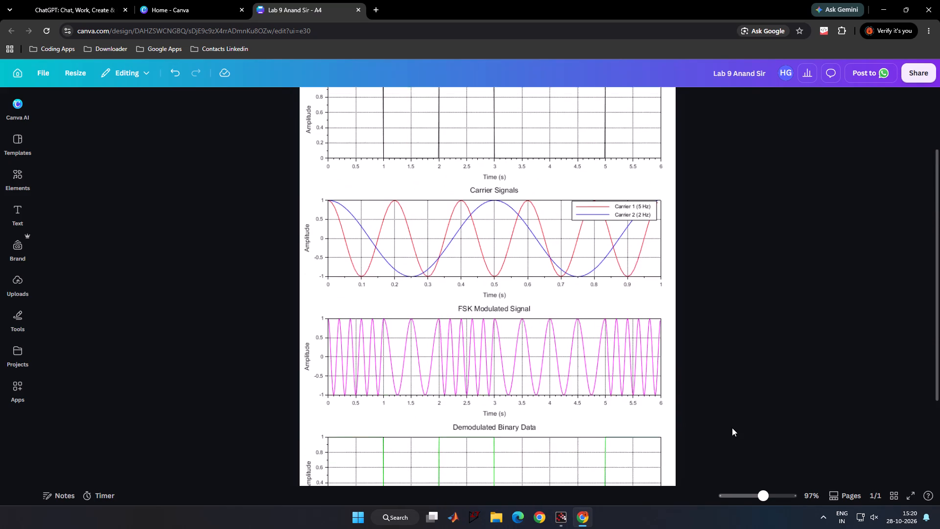
scroll(701, 456, "down", 5)
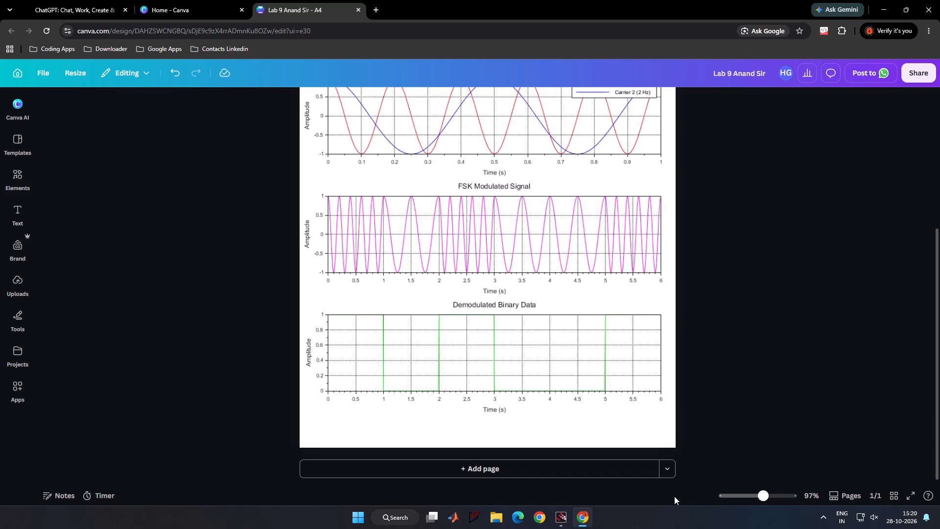
scroll(645, 413, "up", 4)
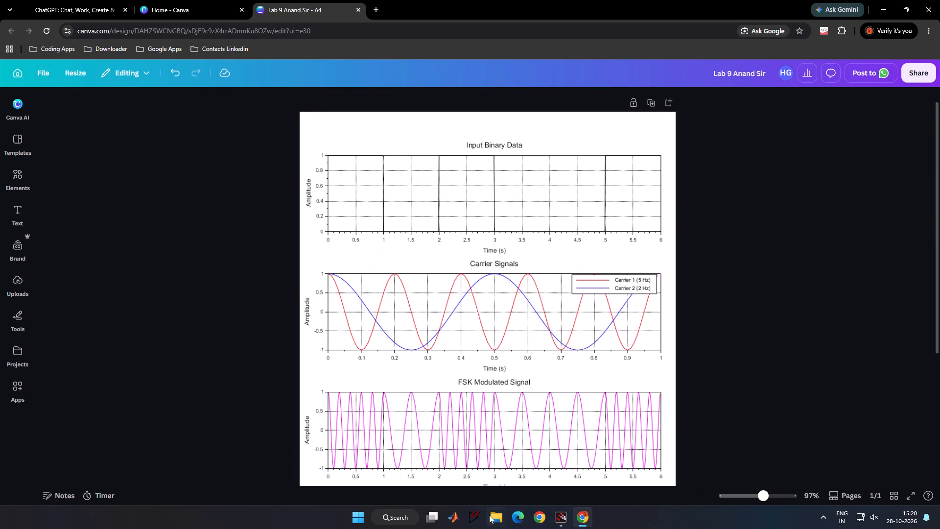
Switch to lab_09.sci in Scilab and make the carrier1 and carrier2 formulas use t as their time variable.
left_click(563, 510)
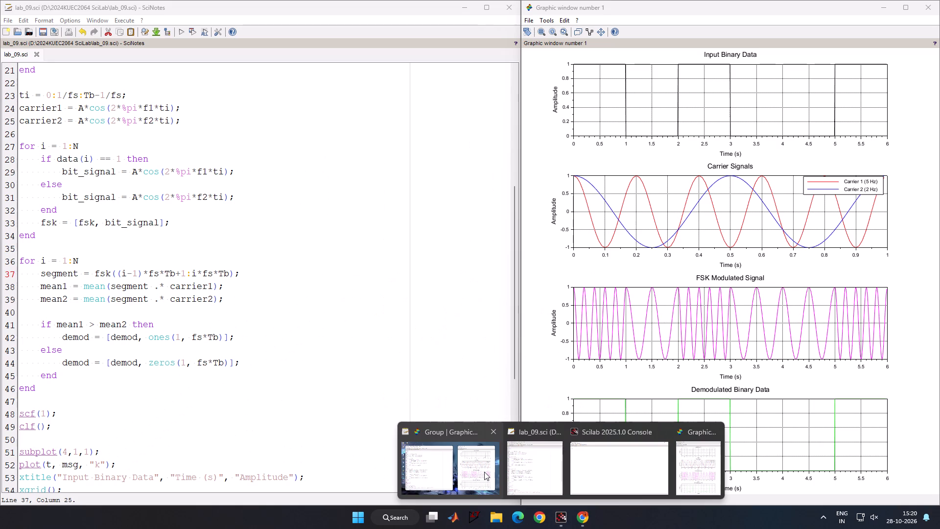
left_click(484, 472)
scroll(248, 381, "up", 3)
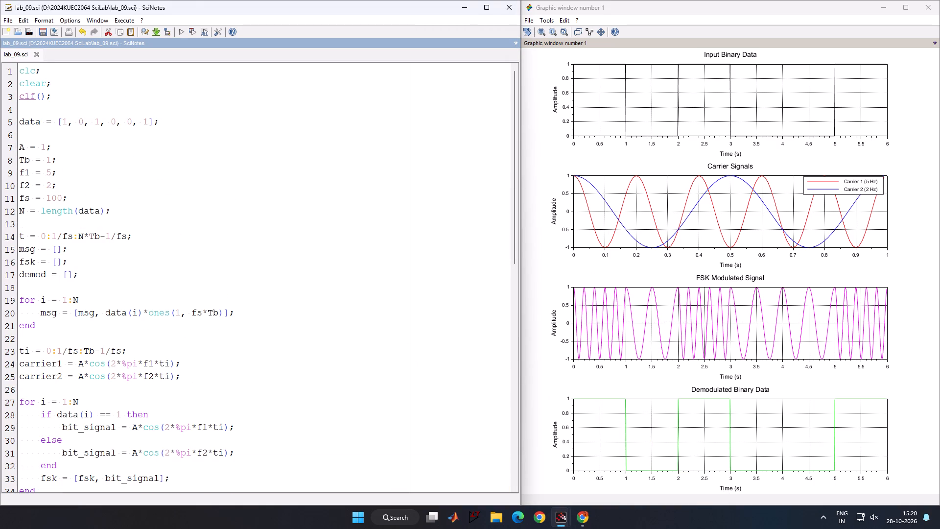
left_click(169, 363)
key("Right")
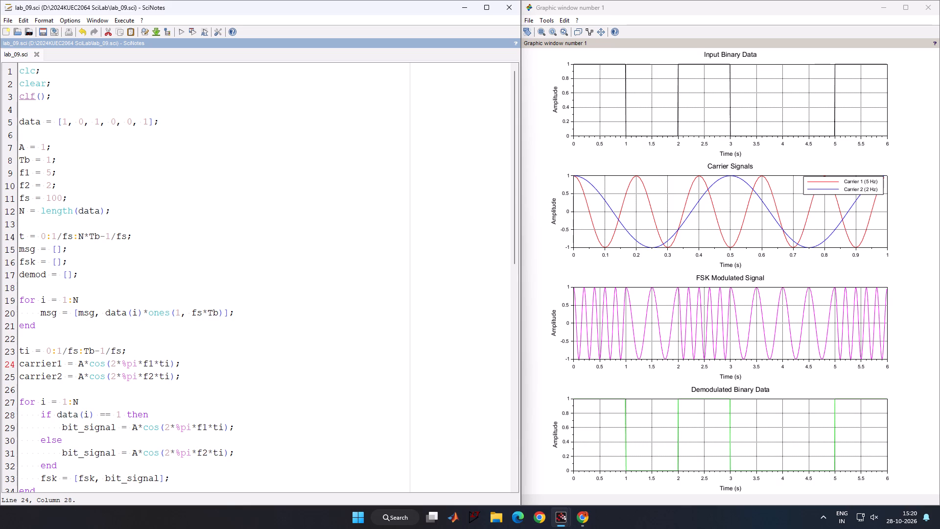
key("BackSpace")
key("Down")
key("Right")
key("BackSpace")
Change both carrier plot commands in subplot(4,1,2) so carrier1 and carrier2 are plotted against t.
key("Down")
key("Down")
key("Down")
key("Down")
key("Down")
key("Down")
key("Down")
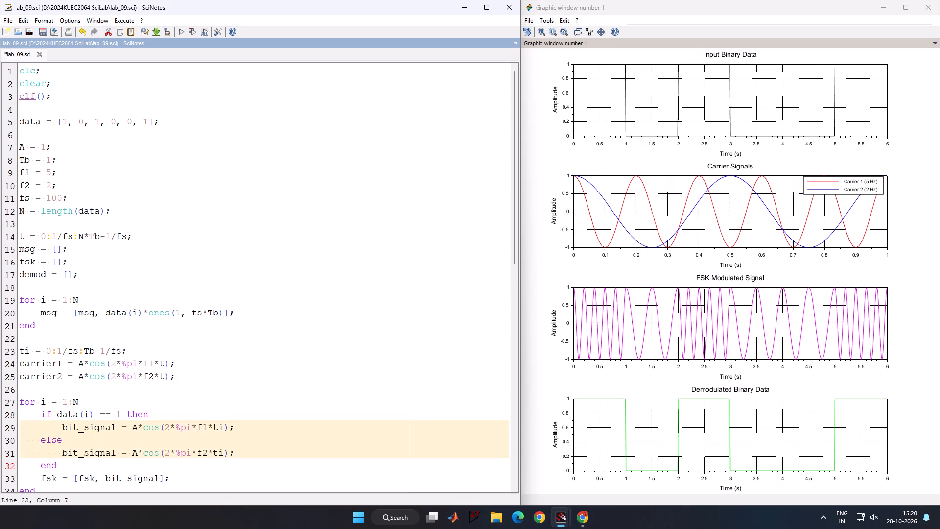
key("Down")
key("Down")
key("Down")
key("Down")
key("Down")
key("Up")
key("Up")
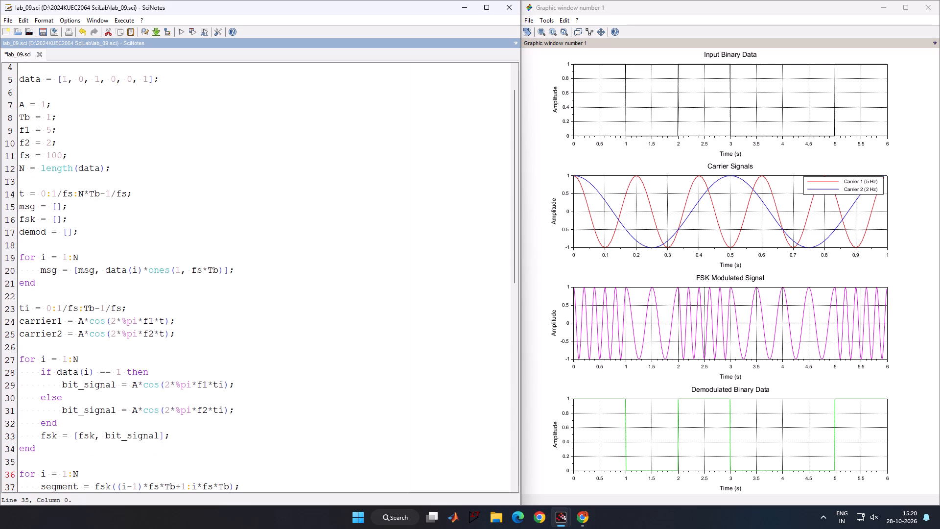
key("Down")
key("Down")
key("Down")
key("Down")
key("Down")
key("Down")
key("Down")
key("Down")
key("Down")
key("Down")
key("Down")
key("Down")
key("Down")
key("Down")
key("Down")
key("Down")
key("Down")
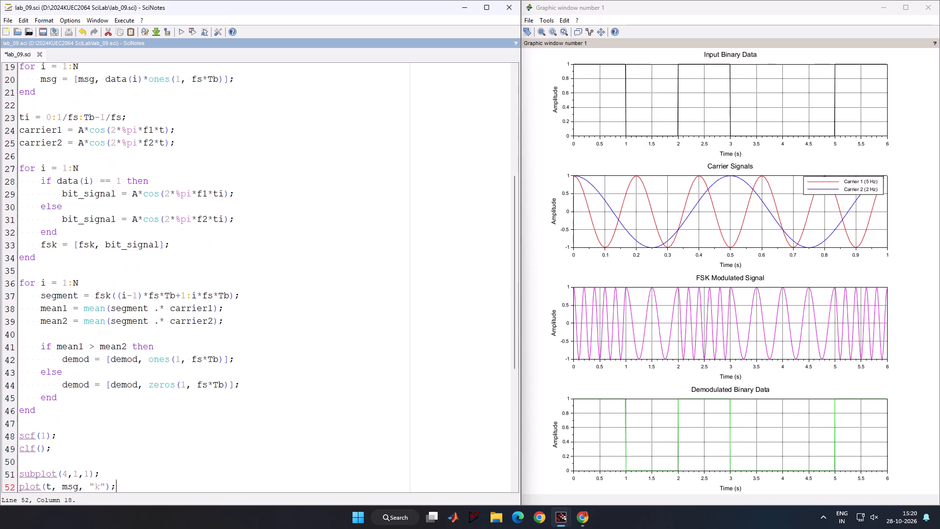
key("Down")
key("Down")
key("Down")
key("Down")
key("Down")
key("Down")
key("Down")
key("Down")
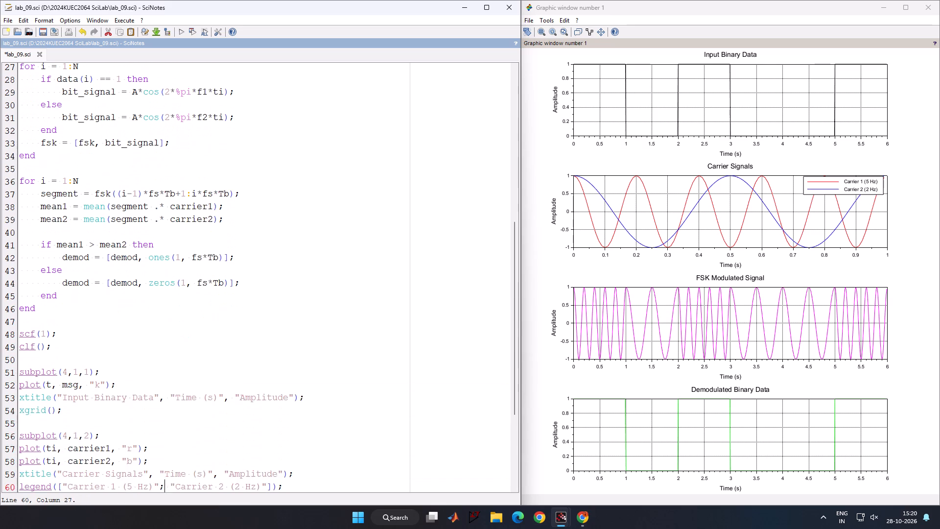
key("Down")
key("Up")
key("Left")
key("Left")
key("Left")
key("Up")
key("Left")
key("Up")
key("Left")
key("Up")
key("Left")
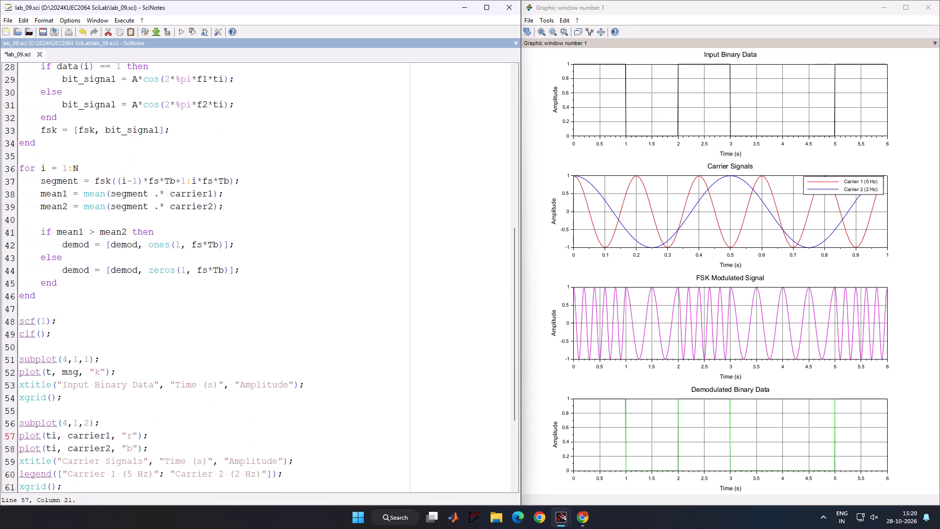
key("Up")
key("Left")
key("Left")
key("Down")
key("Left")
key("Left")
key("Left")
key("Left")
key("Left")
key("Left")
key("Left")
key("Right")
key("BackSpace")
key("Down")
key("Right")
key("BackSpace")
In the demodulation loop's mean1 line, replace carrier1 with the expression A*cos(2*%pi*f1*ti).
key("Up")
key("Up")
key("Up")
key("Up")
key("Up")
key("Up")
key("Up")
key("Up")
key("Up")
key("Up")
key("Up")
key("Up")
key("Up")
key("Up")
key("Up")
key("Up")
key("Up")
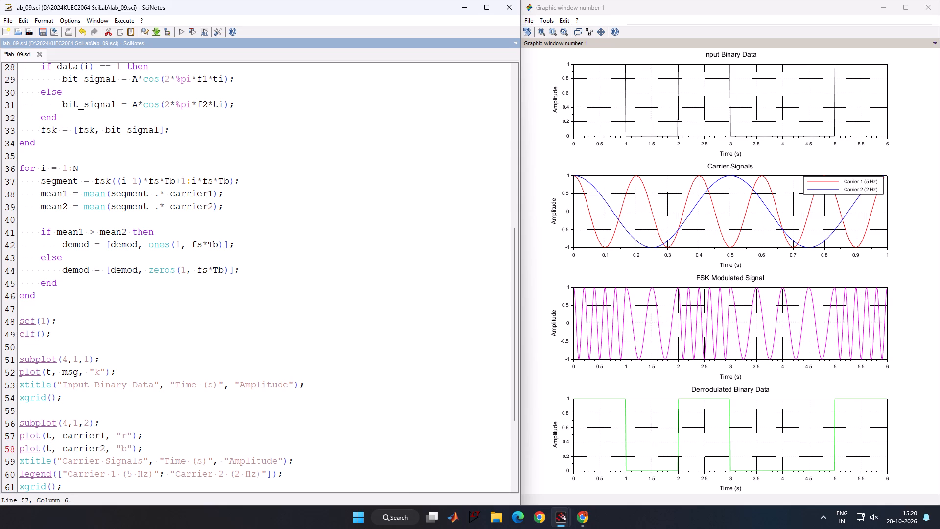
key("Up")
key("Up")
key("Up")
key("Up")
key("Right")
key("Right")
key("Right")
key("Right")
key("Right")
key("Right")
key("Right")
key("Right")
key("Right")
key("Right")
key("Right")
key("Right")
key("Right")
key("Right")
key("Right")
key("Right")
key("Right")
key("Right")
key("Right")
key("Right")
key("Right")
key("Right")
key("Right")
key("Down")
key("Left")
key("Left")
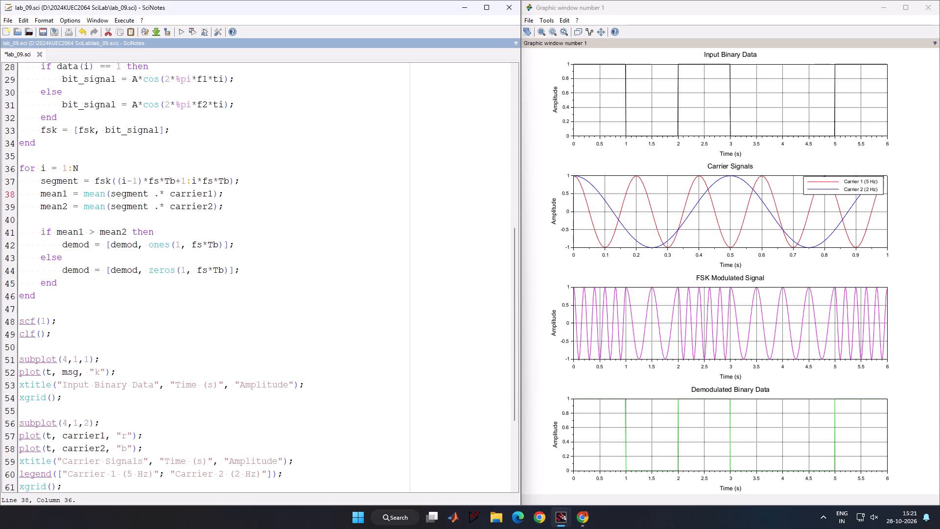
key("BackSpace")
key("BackSpace")
key("BackSpace")
key("BackSpace")
key("BackSpace")
key("BackSpace")
key("BackSpace")
key("BackSpace")
key("shift+a")
key("shift+asterisk")
type("cos(2")
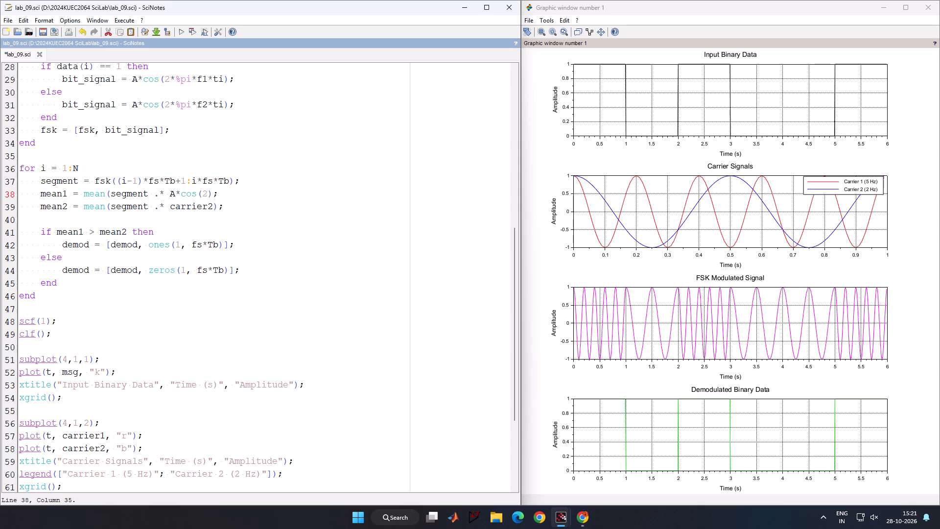
key("shift+asterisk")
key("shift+percent")
type("fi")
key("shift+asterisk")
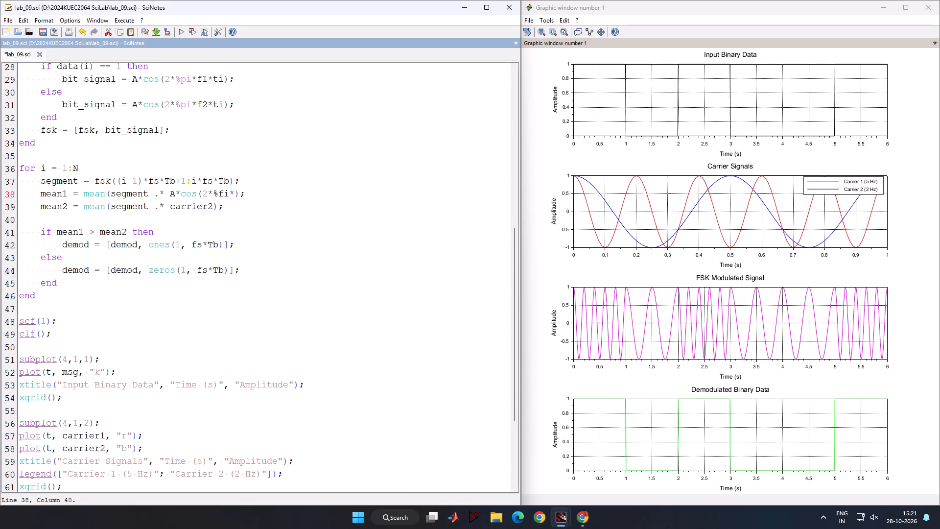
key("BackSpace")
key("BackSpace")
key("BackSpace")
type("pi*")
key("t")
key("1")
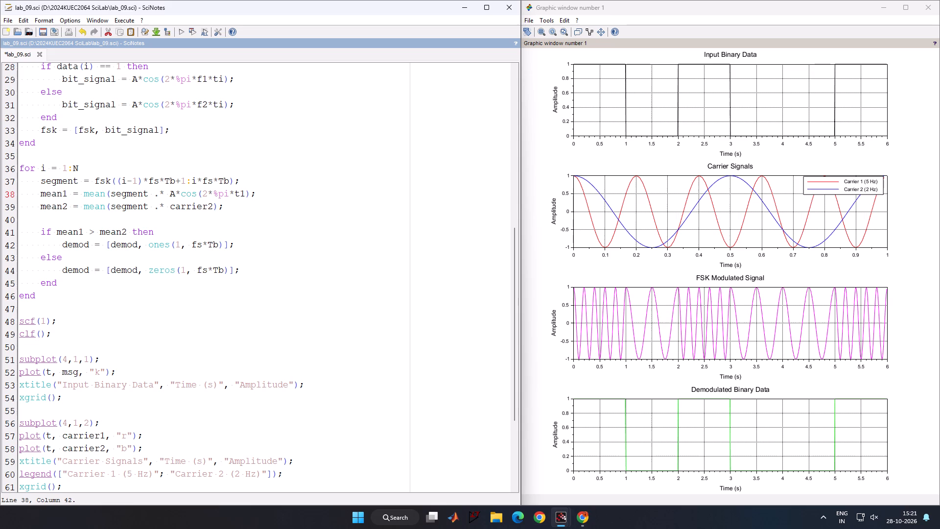
key("BackSpace")
key("BackSpace")
type("f1")
key("shift+asterisk")
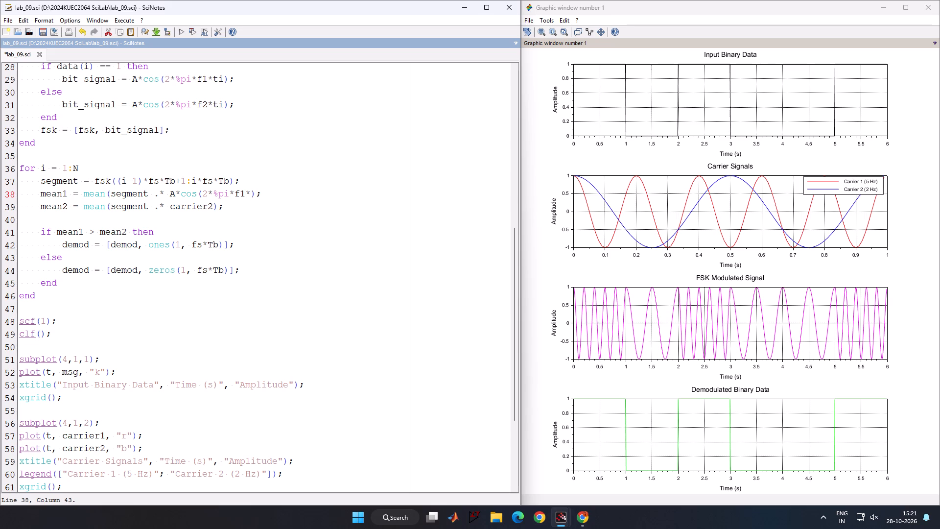
type("ti")
key("Right")
Copy A*cos(2*%pi*f1*ti) over carrier2 in the mean2 line, and complete the closing parentheses on both mean lines.
key("Down")
key("Left")
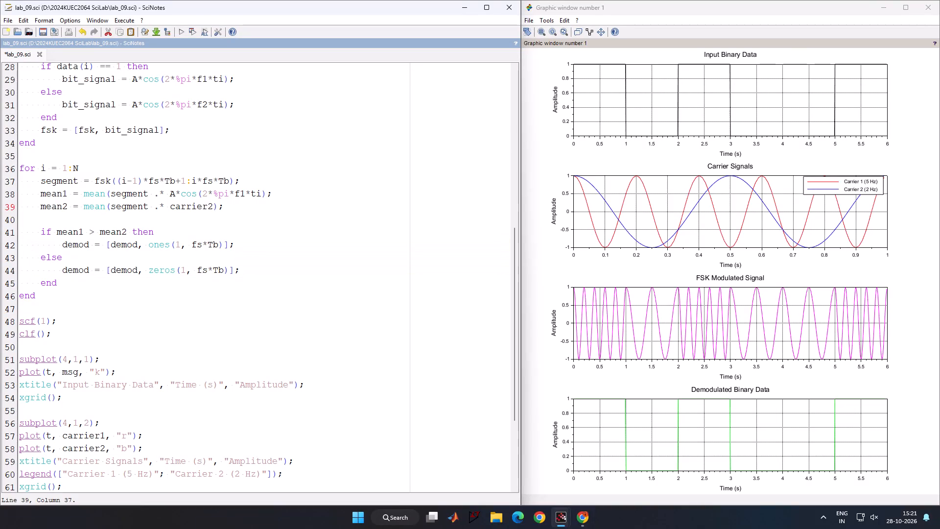
left_click_drag(170, 196, 273, 194)
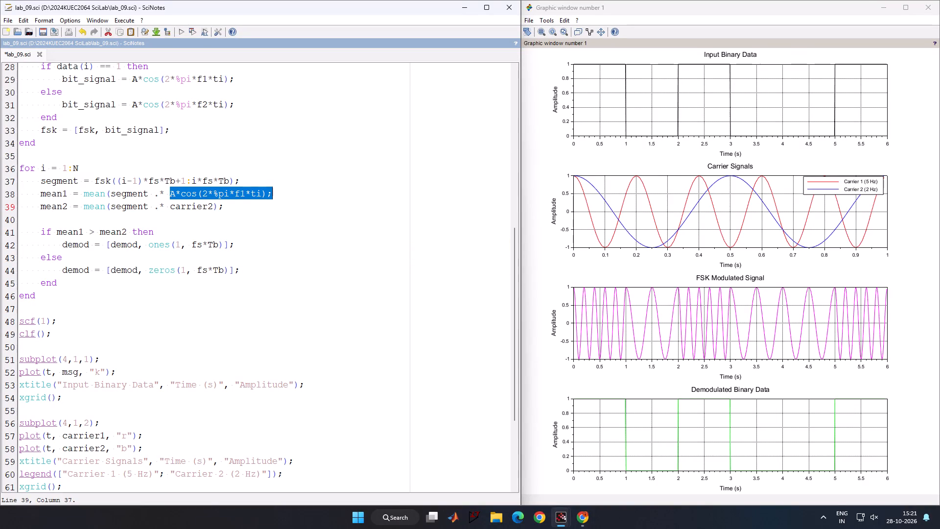
left_click_drag(273, 194, 268, 194)
key("ctrl+c")
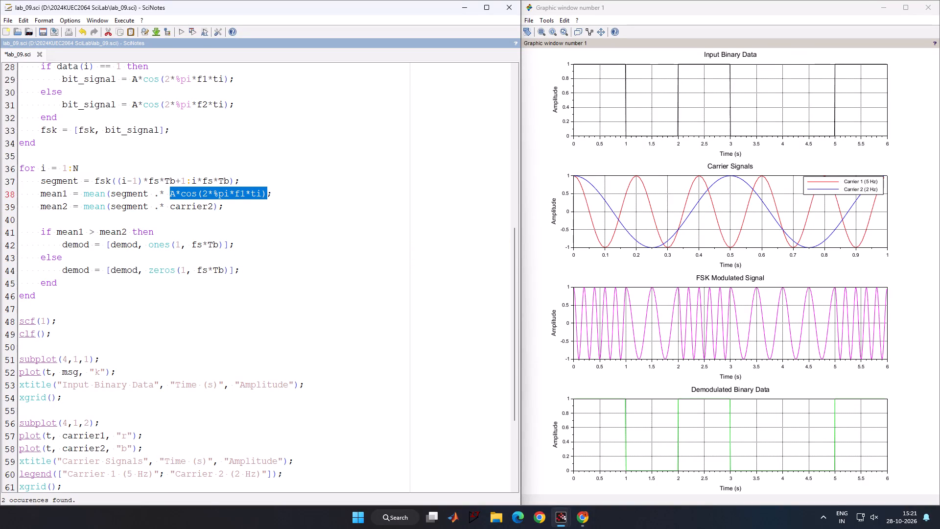
double_click(173, 207)
key("ctrl+v")
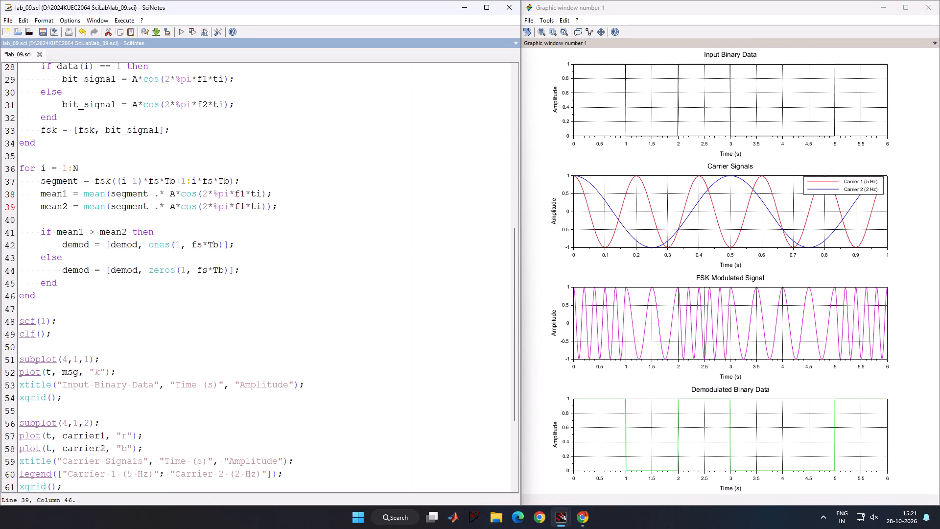
key("BackSpace")
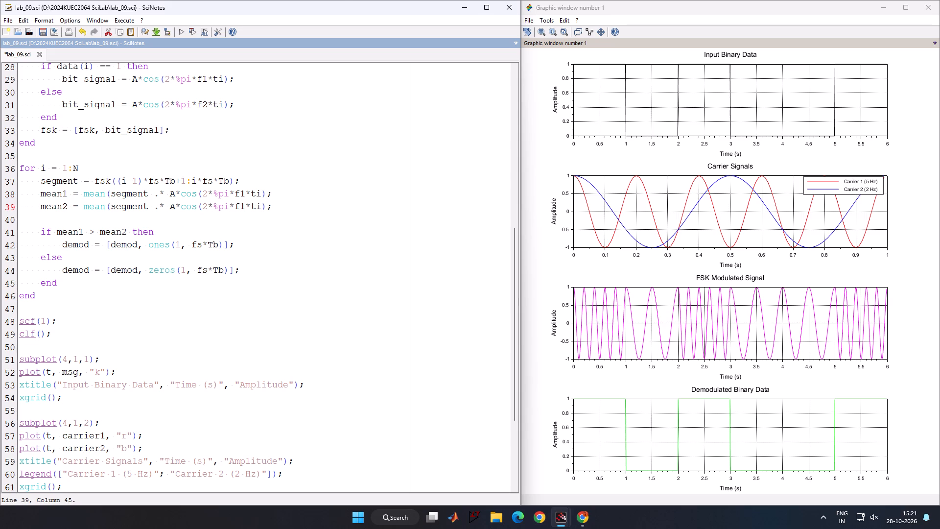
key("shift+parenright")
key("Up")
key("Left")
key("shift+parenright")
Save and execute the modified lab_09.sci script.
left_click(269, 271)
left_click(185, 28)
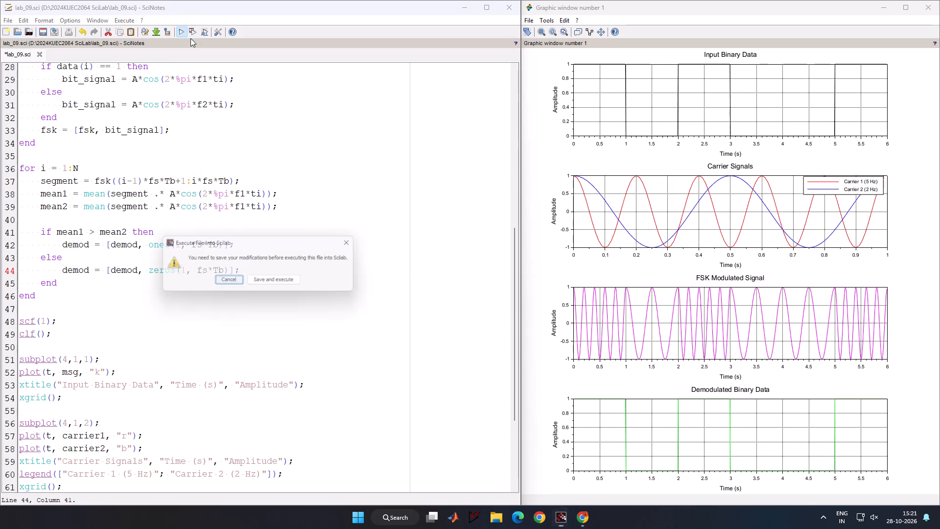
left_click(285, 285)
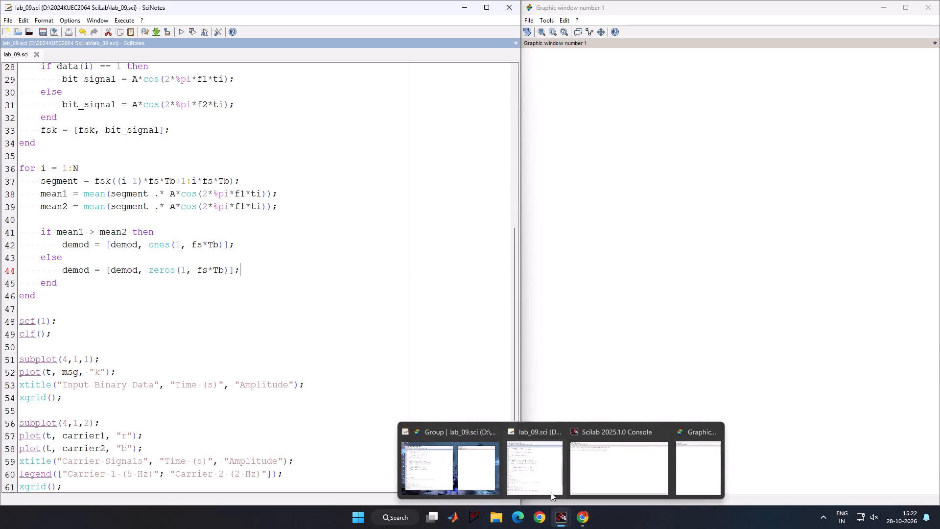
Check the Scilab console output for the script run and return to the editor.
left_click(610, 457)
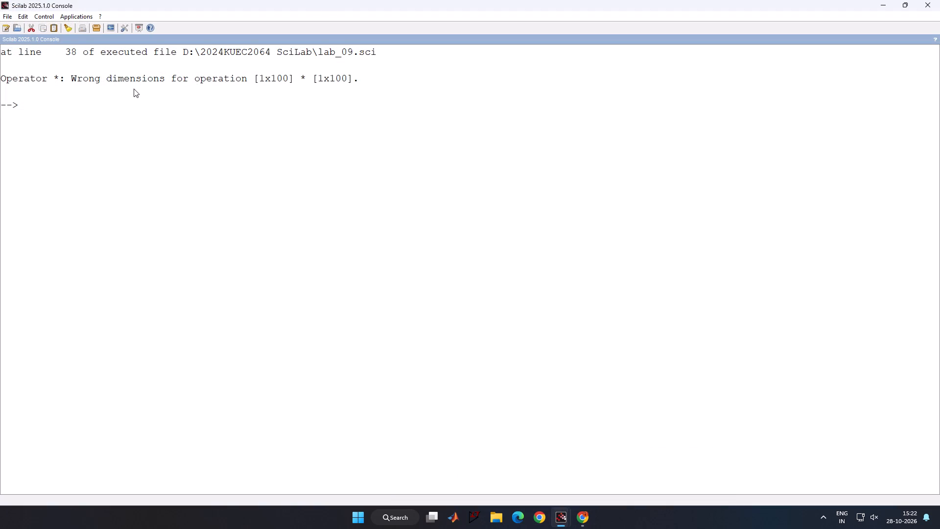
left_click(93, 99)
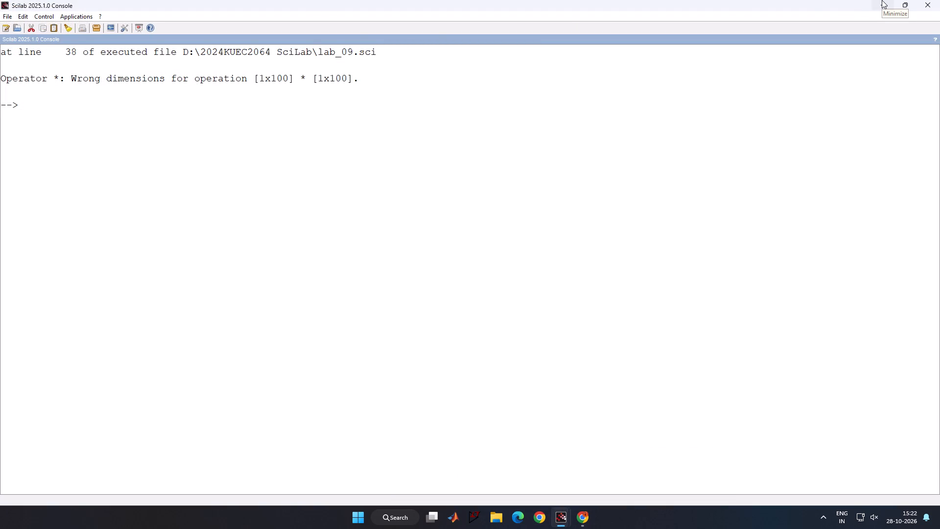
left_click(882, 0)
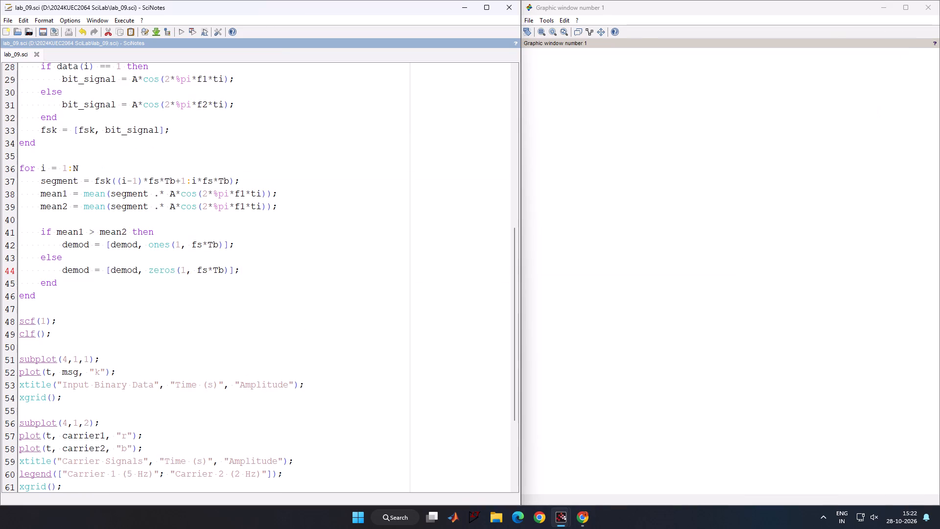
Change the frequency variable in the mean2 line to f2, and save and execute the script.
scroll(139, 315, "up", 1)
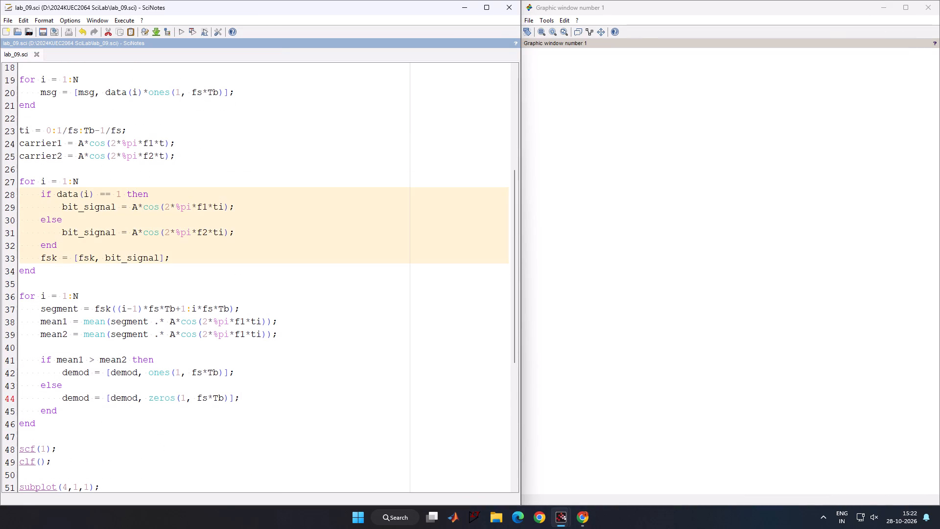
left_click(245, 332)
key("BackSpace")
key("2")
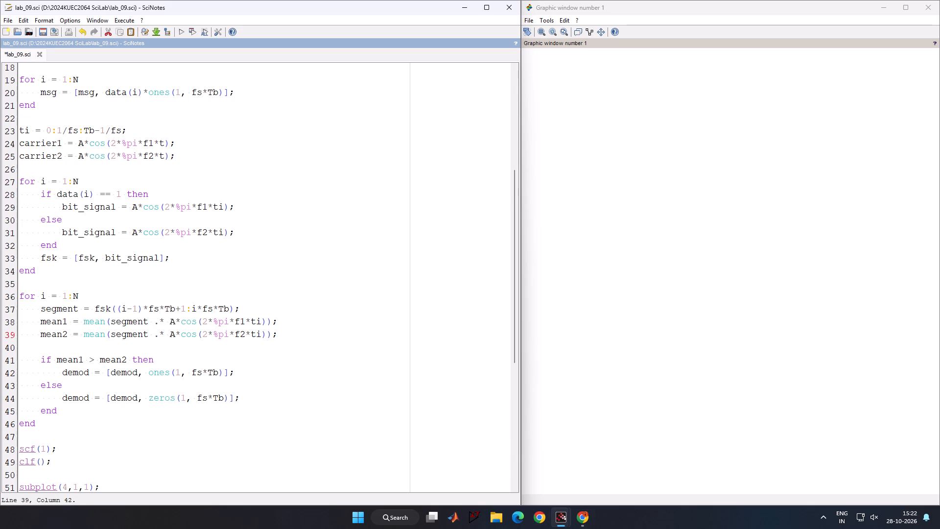
left_click(284, 394)
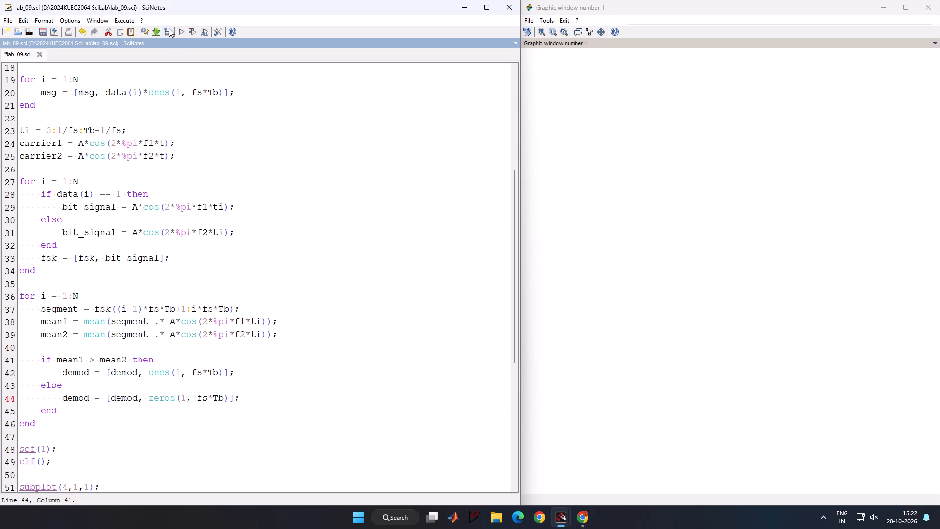
left_click(179, 28)
left_click(294, 278)
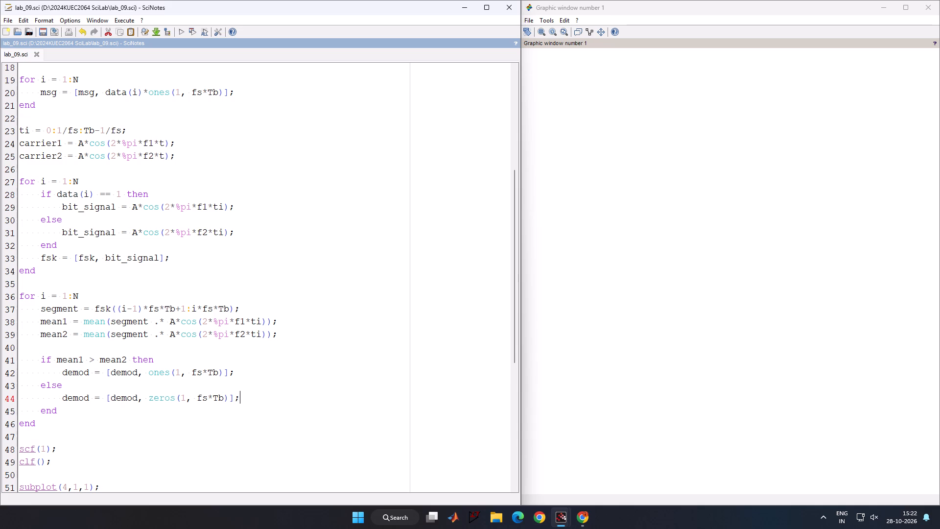
Remove the A* factor before cos in both the mean1 and mean2 lines, and save and execute the script.
left_click(183, 322)
key("BackSpace")
key("BackSpace")
left_click(183, 335)
key("BackSpace")
key("BackSpace")
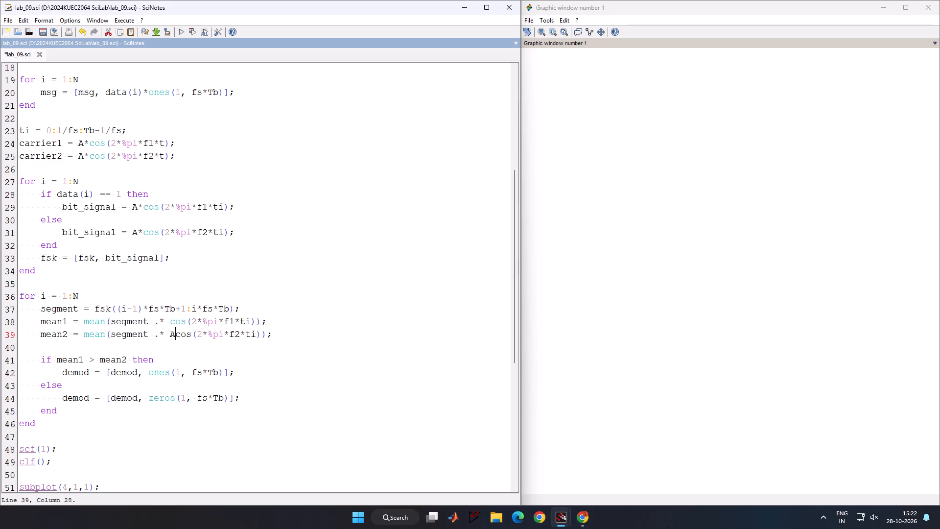
left_click(181, 28)
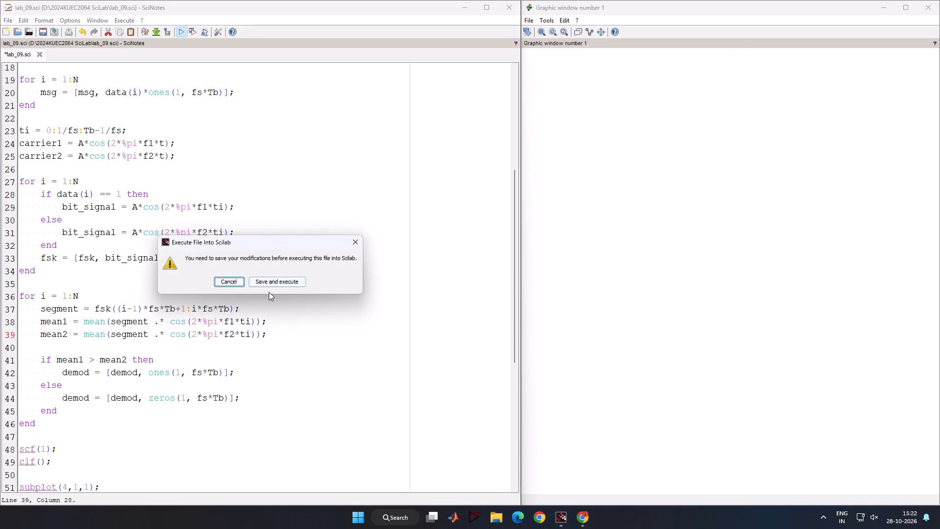
left_click(272, 279)
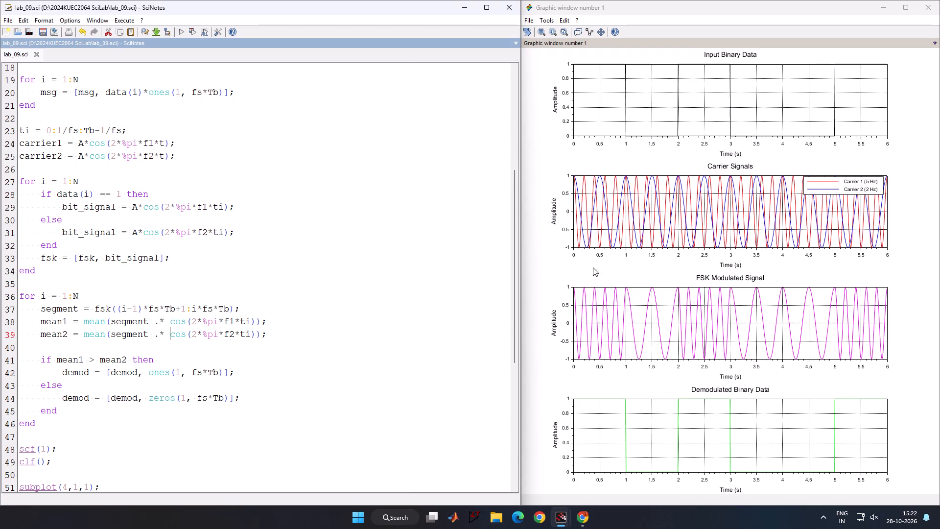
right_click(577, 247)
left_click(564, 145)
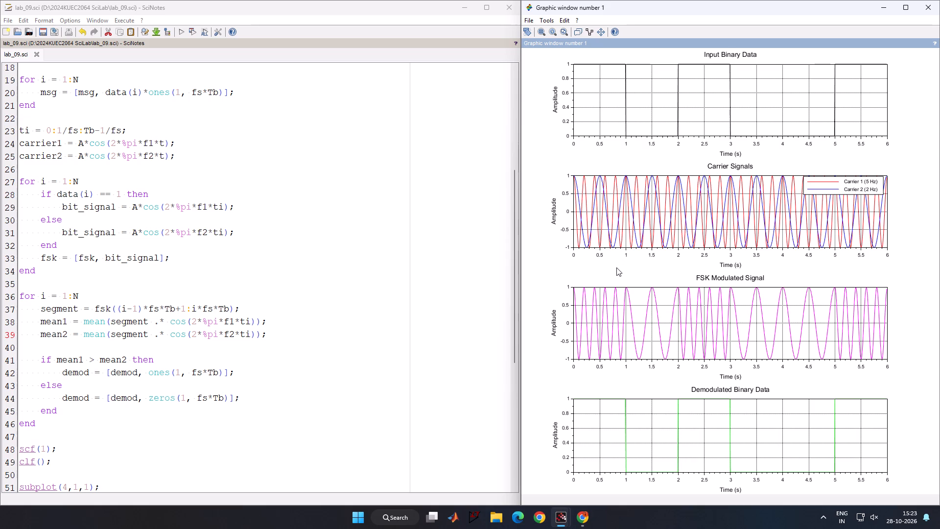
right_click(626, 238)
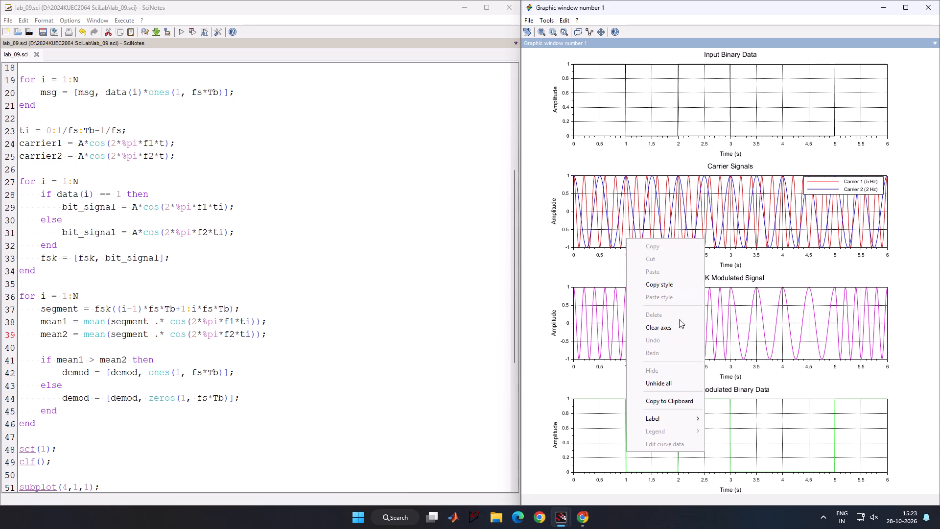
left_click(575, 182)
left_click(535, 18)
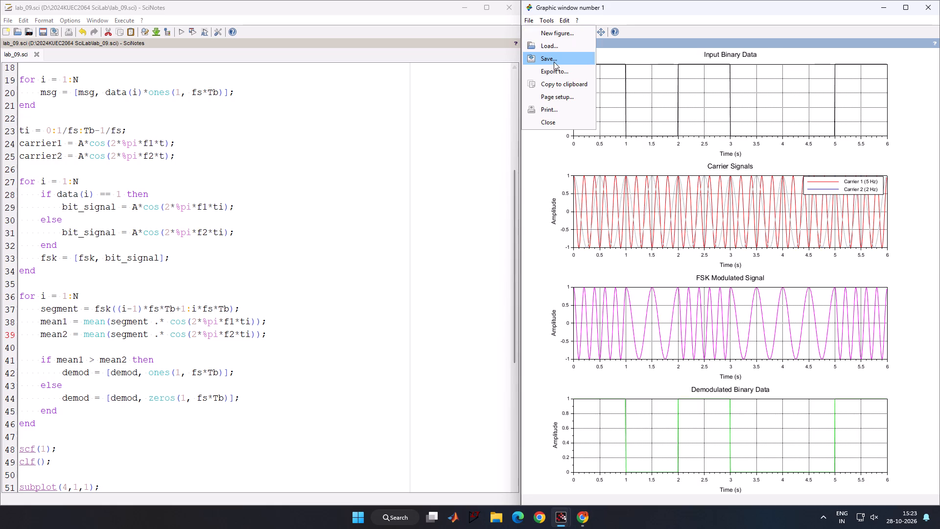
left_click(559, 69)
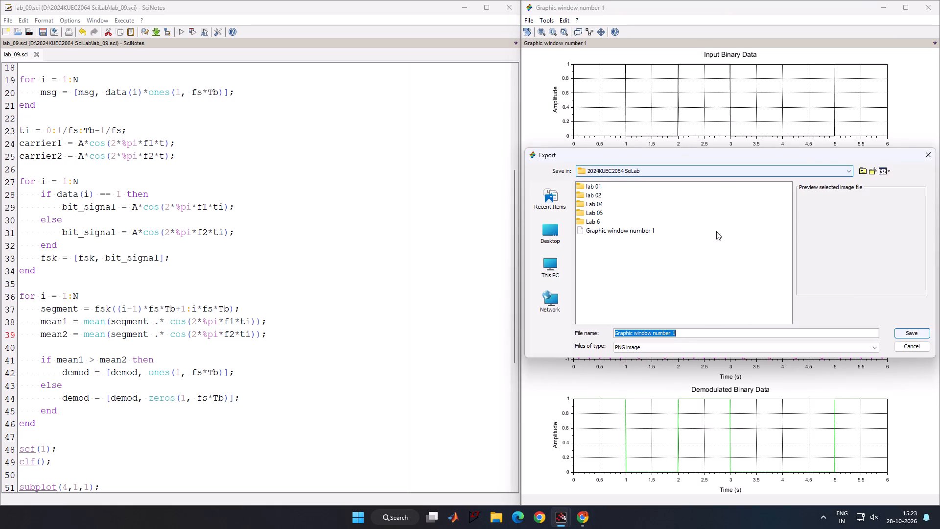
left_click(915, 328)
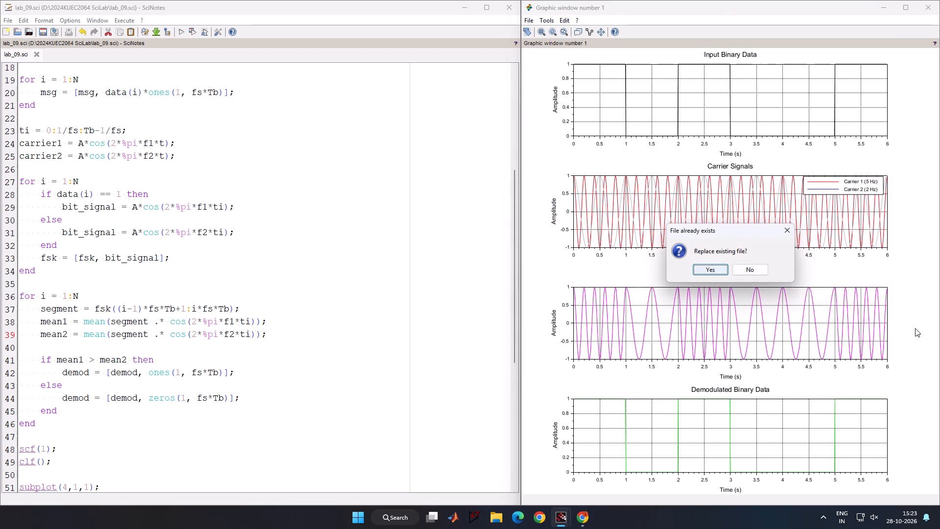
left_click(714, 266)
Switch to the Canva design Lab 9 Anand Sir and delete the old plot image from the page.
left_click(588, 523)
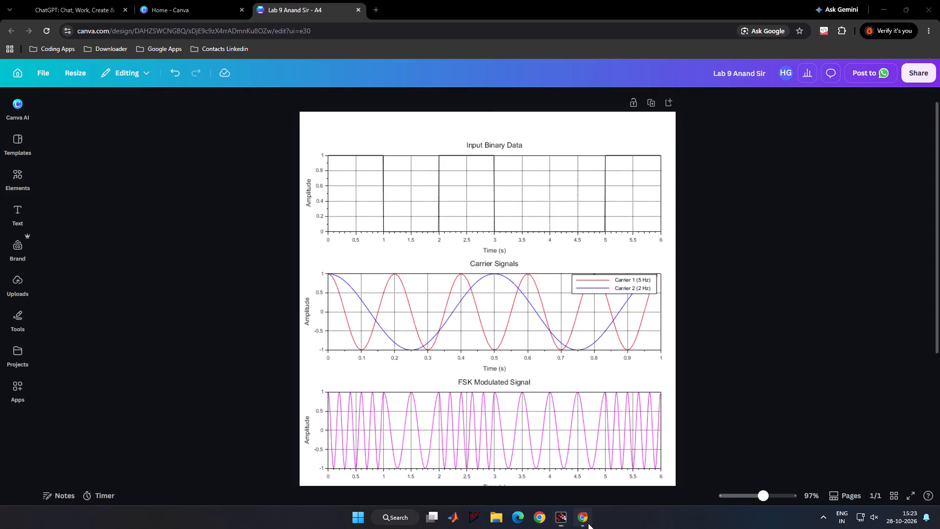
left_click(439, 317)
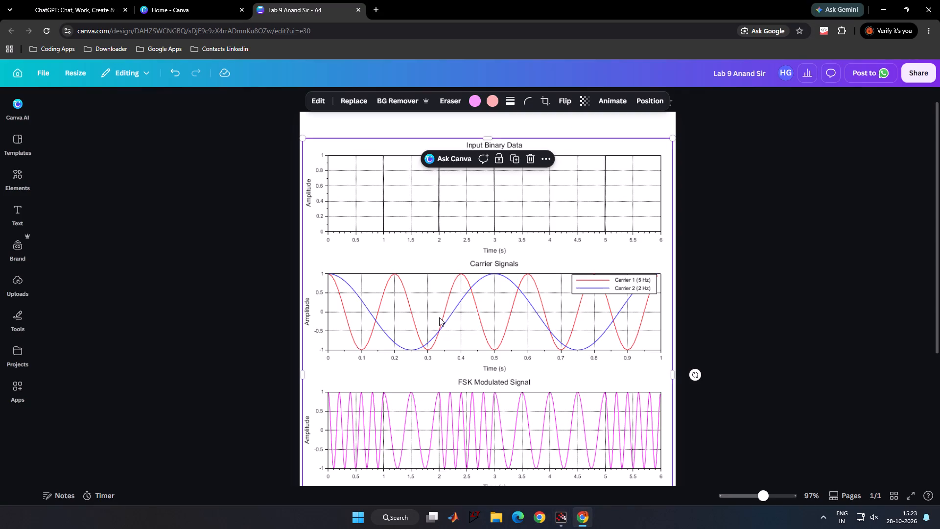
key("BackSpace")
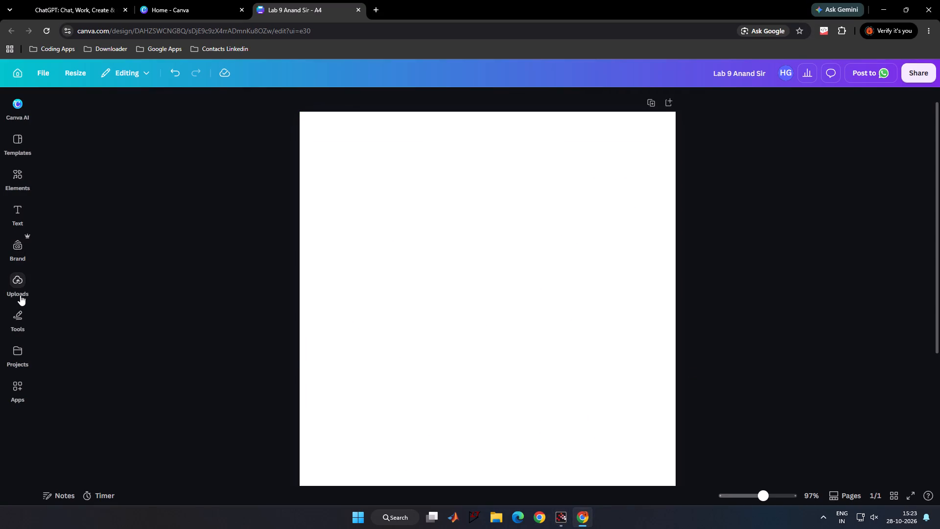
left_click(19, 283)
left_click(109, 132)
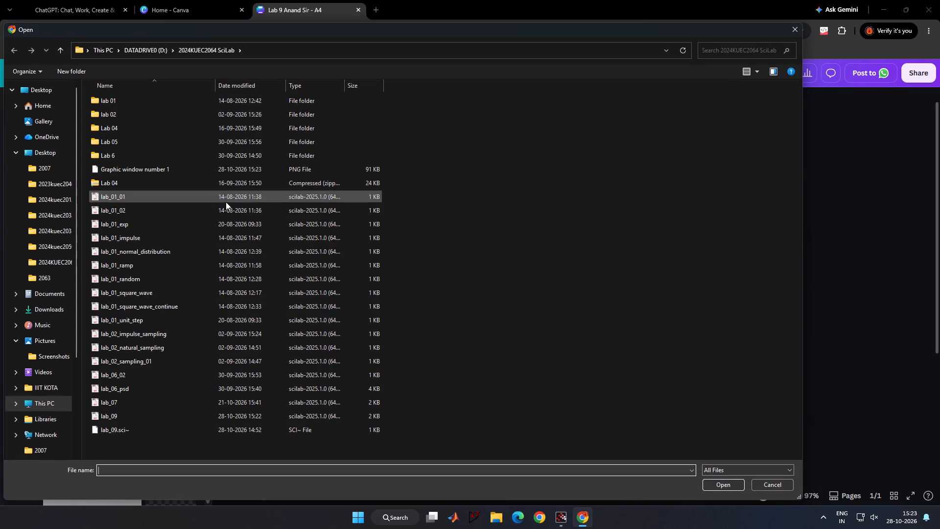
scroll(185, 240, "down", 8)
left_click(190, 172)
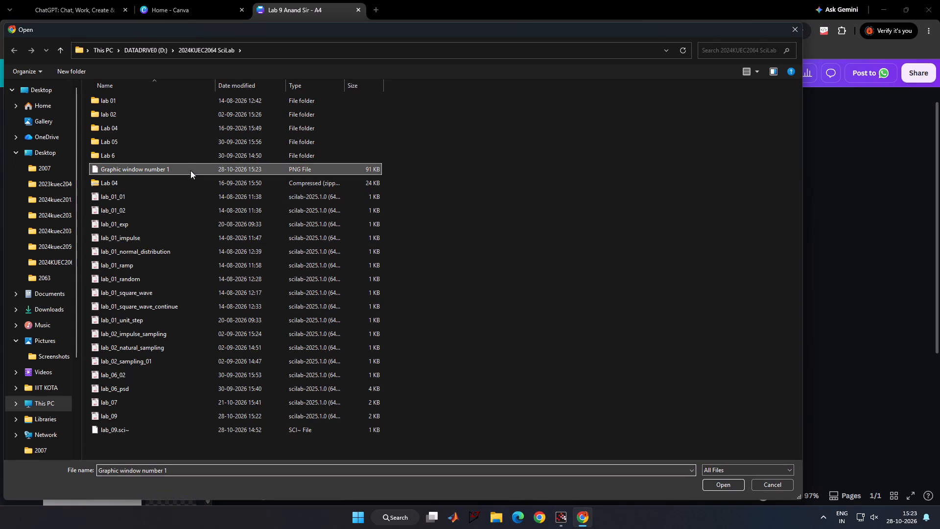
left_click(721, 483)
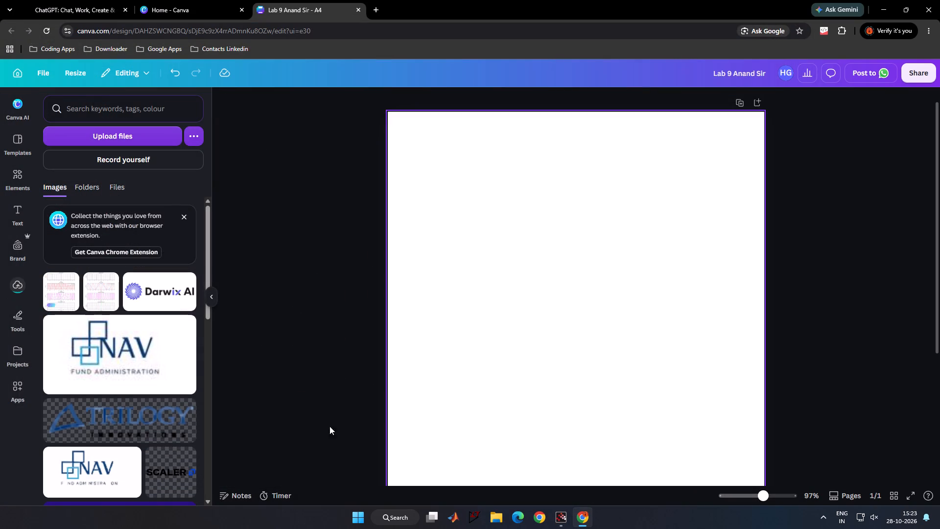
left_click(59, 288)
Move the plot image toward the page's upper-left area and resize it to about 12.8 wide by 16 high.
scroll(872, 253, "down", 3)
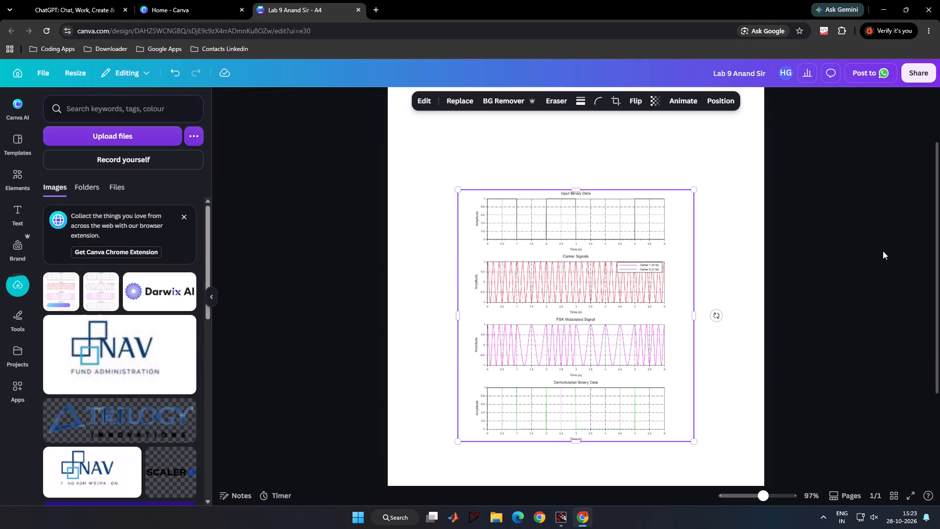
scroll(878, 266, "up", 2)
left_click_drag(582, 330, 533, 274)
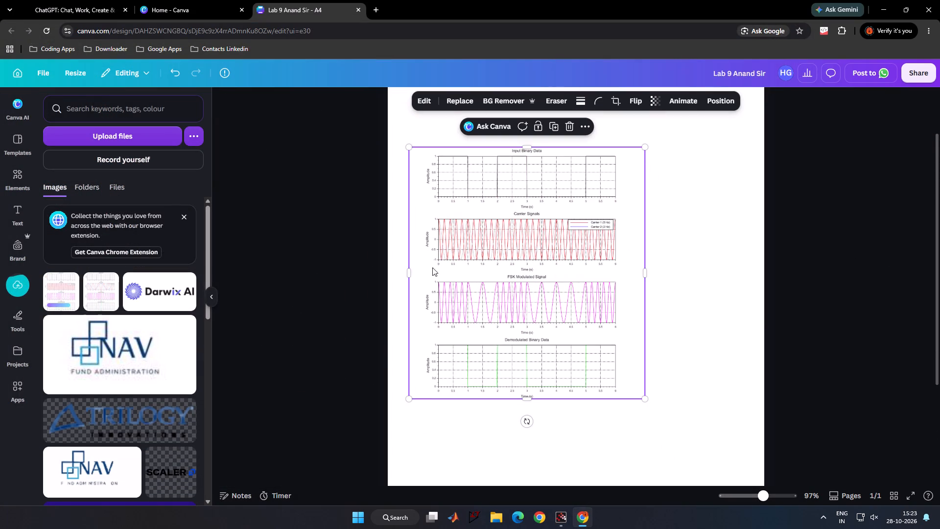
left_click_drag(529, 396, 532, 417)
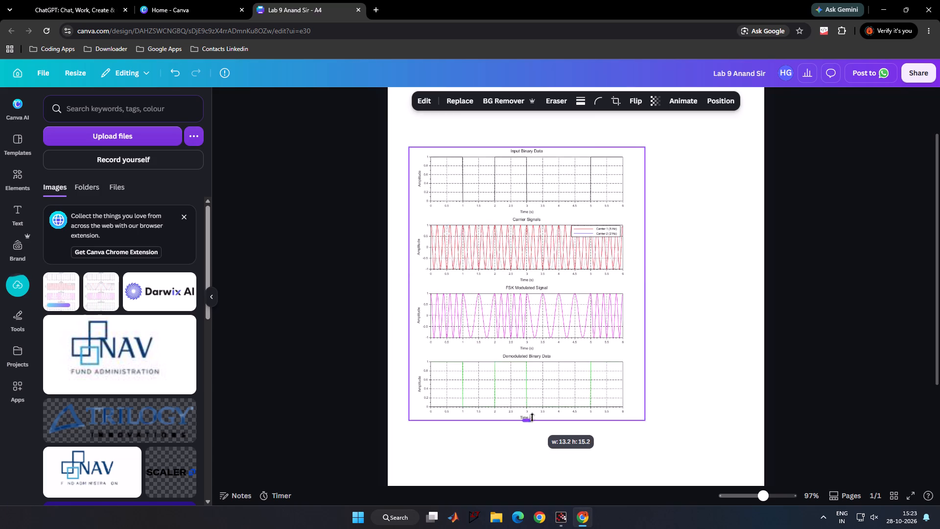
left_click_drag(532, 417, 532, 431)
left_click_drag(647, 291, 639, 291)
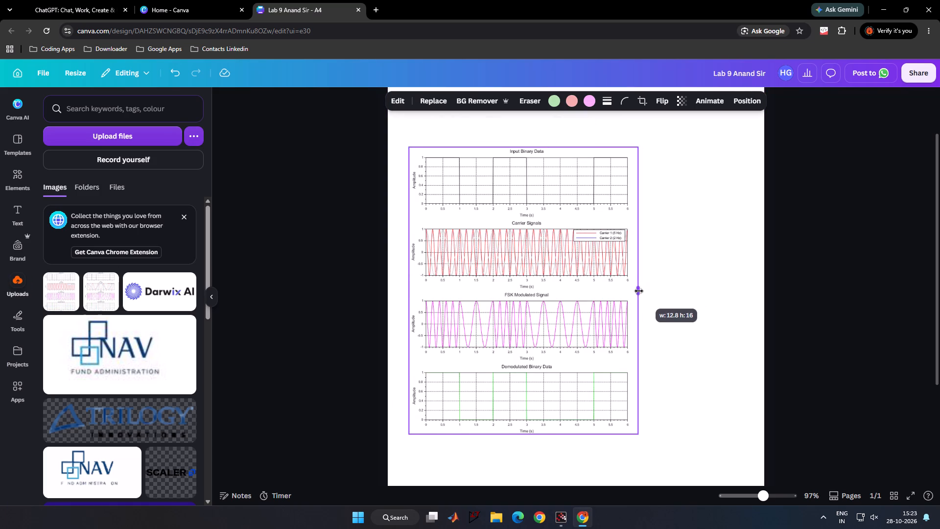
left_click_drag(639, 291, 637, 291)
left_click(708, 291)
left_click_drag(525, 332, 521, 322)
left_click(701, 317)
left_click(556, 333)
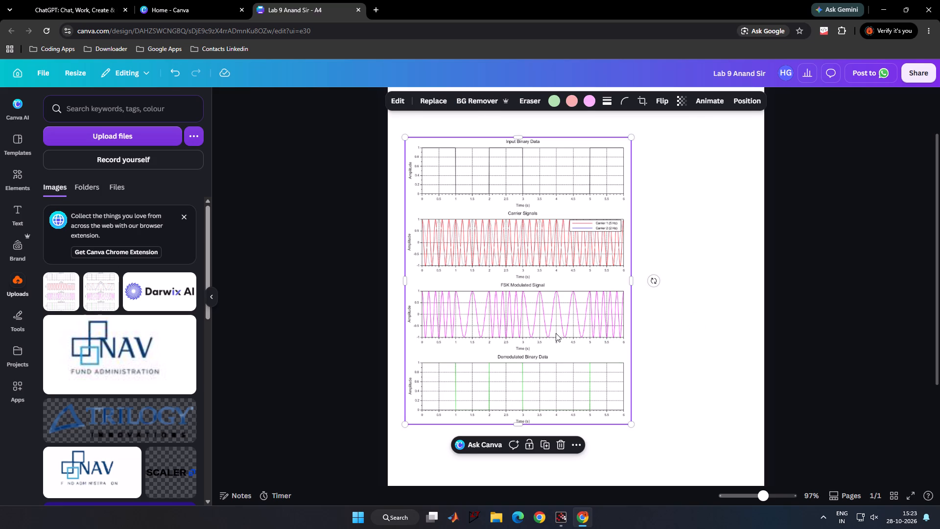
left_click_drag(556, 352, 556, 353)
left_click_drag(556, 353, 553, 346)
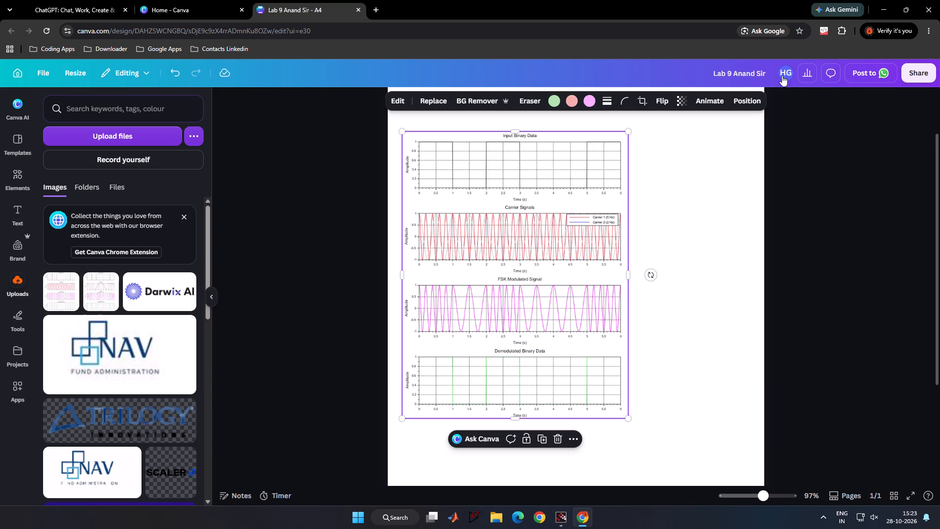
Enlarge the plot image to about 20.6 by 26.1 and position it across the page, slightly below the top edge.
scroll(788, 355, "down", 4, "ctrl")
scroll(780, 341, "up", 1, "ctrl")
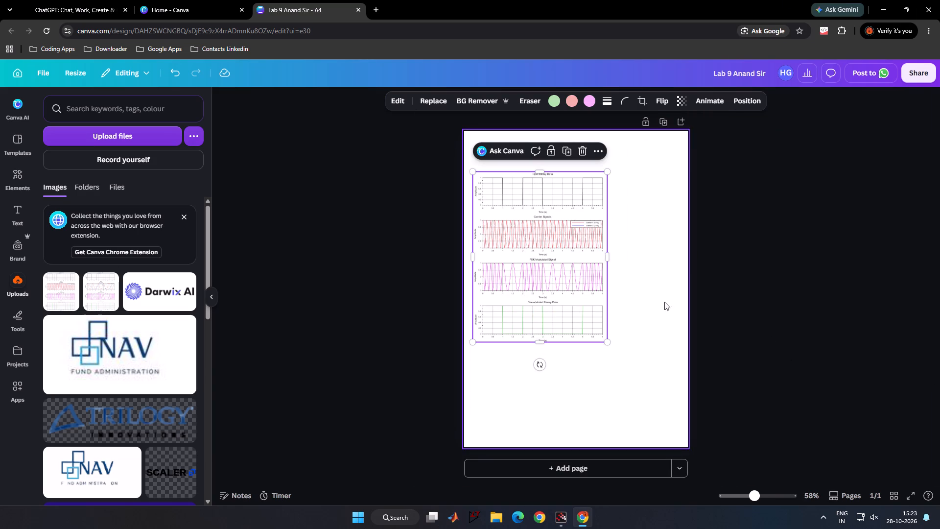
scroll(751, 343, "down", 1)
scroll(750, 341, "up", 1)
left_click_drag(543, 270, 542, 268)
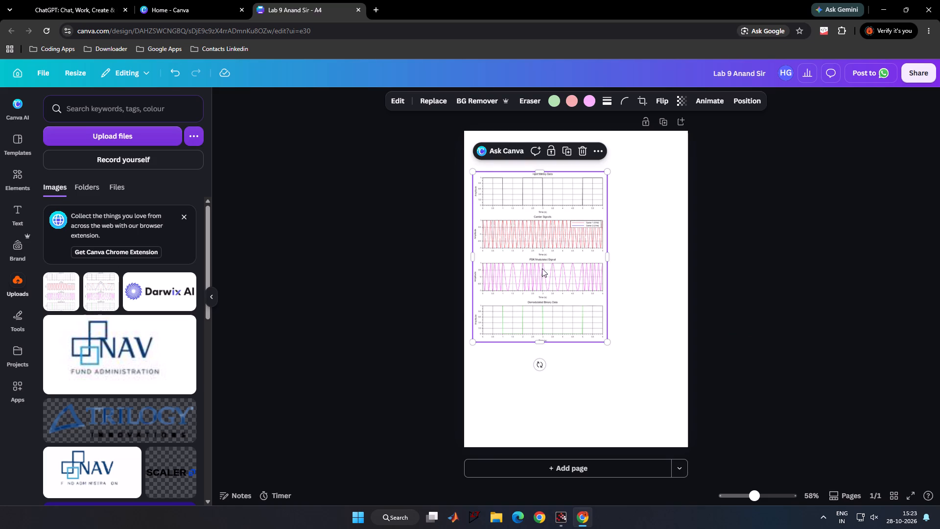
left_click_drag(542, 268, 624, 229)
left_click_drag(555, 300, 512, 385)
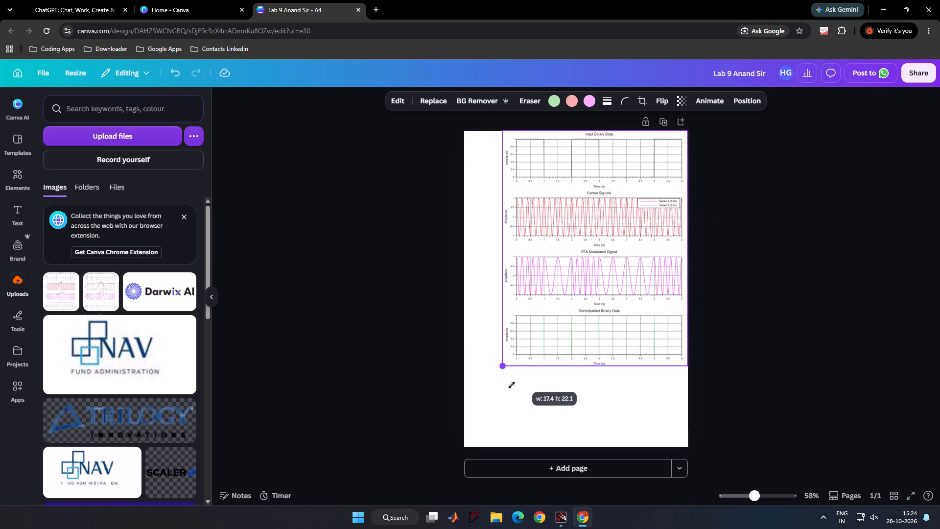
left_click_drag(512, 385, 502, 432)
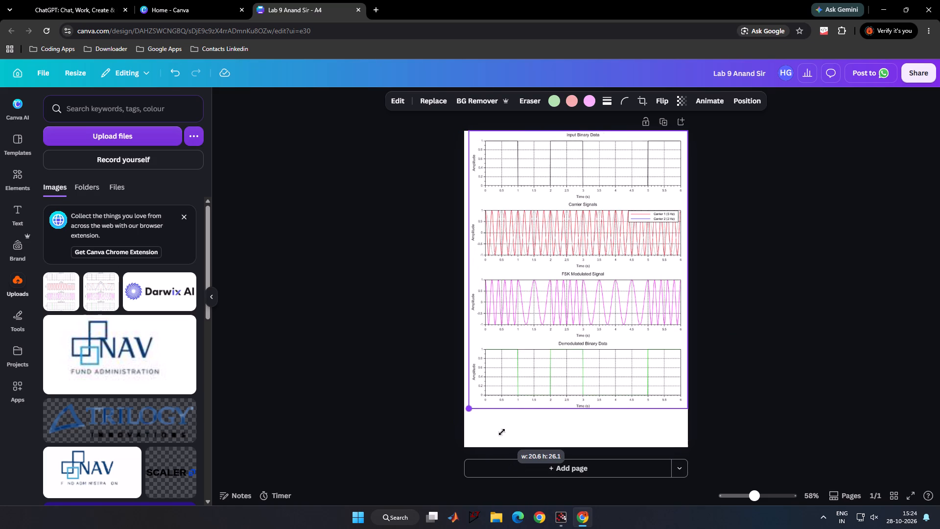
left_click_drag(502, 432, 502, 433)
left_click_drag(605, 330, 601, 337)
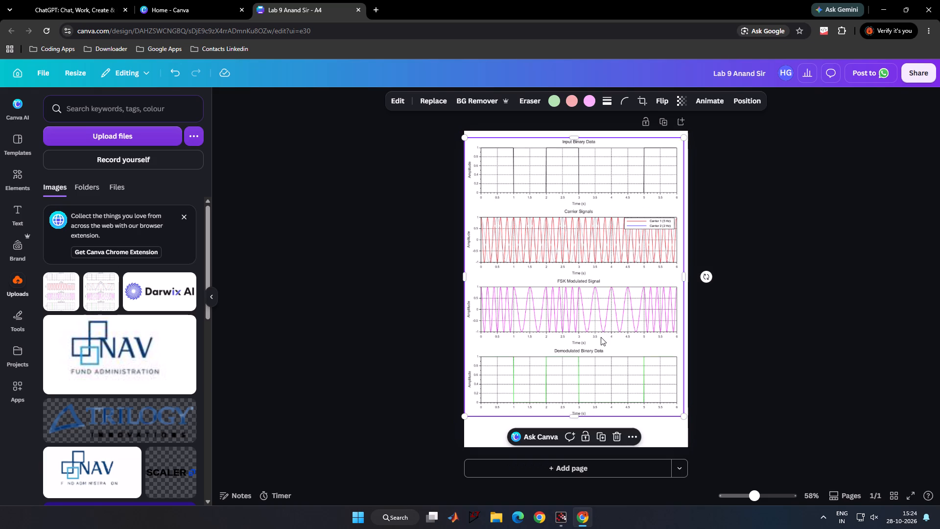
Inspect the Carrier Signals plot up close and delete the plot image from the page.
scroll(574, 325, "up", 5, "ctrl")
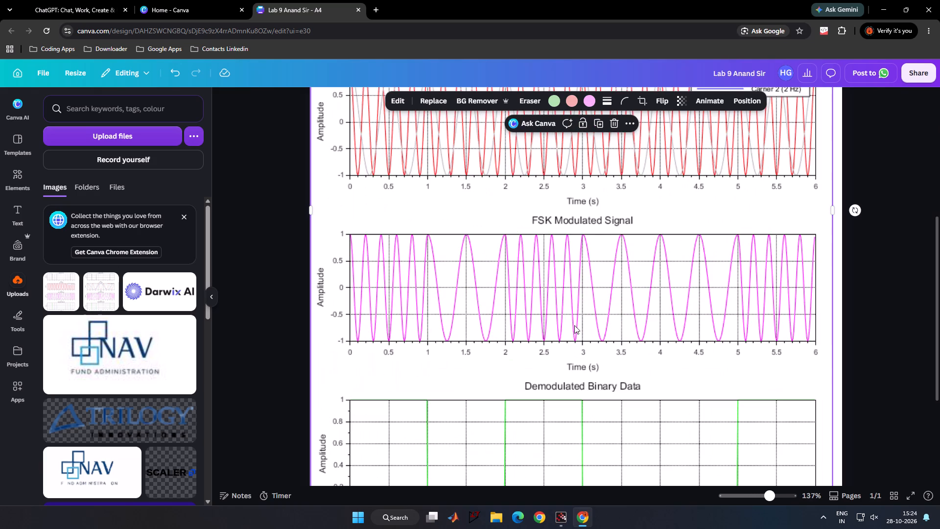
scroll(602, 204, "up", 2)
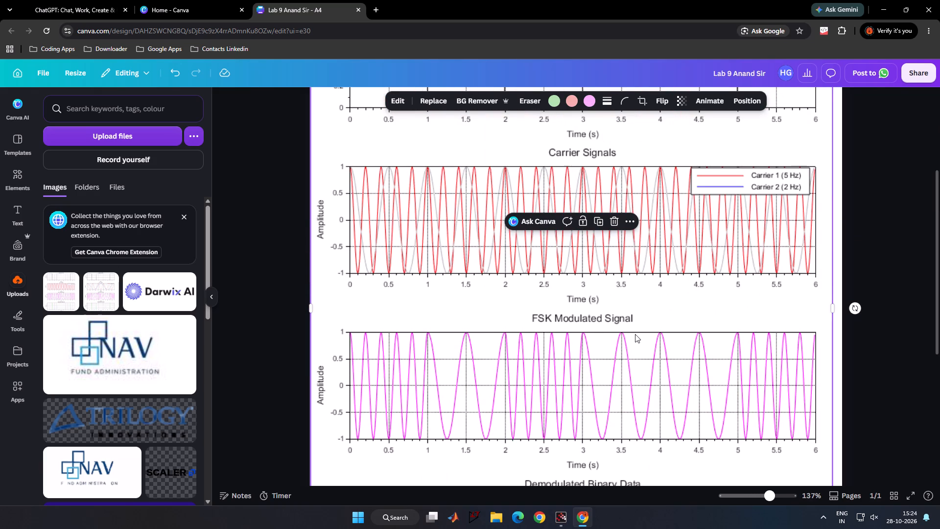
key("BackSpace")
Switch back to lab_09.sci in Scilab and change the colour string in the carrier2 plot line to "bl".
left_click(563, 524)
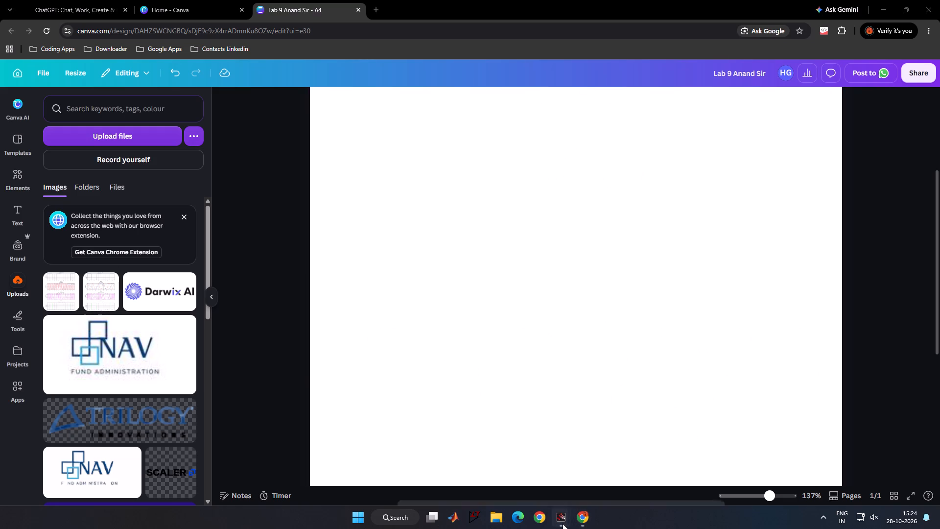
left_click(686, 465)
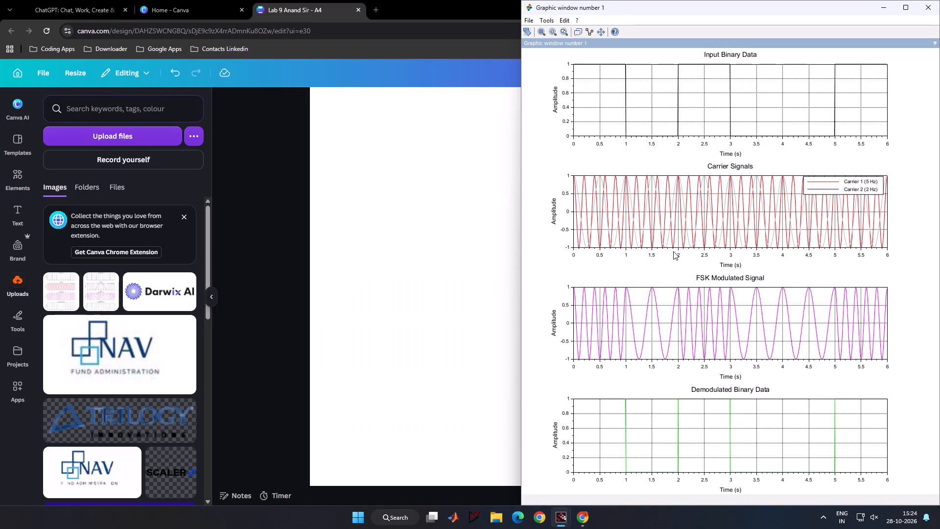
left_click(335, 254)
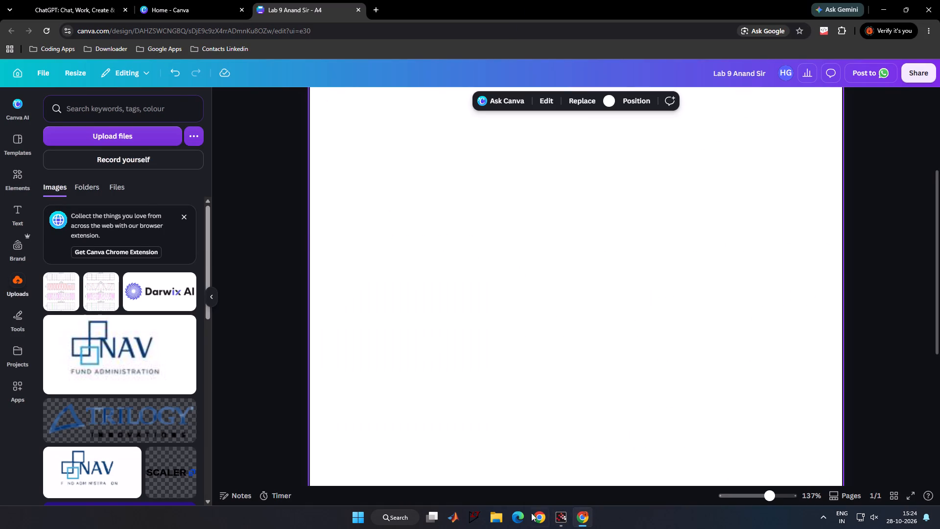
left_click(461, 472)
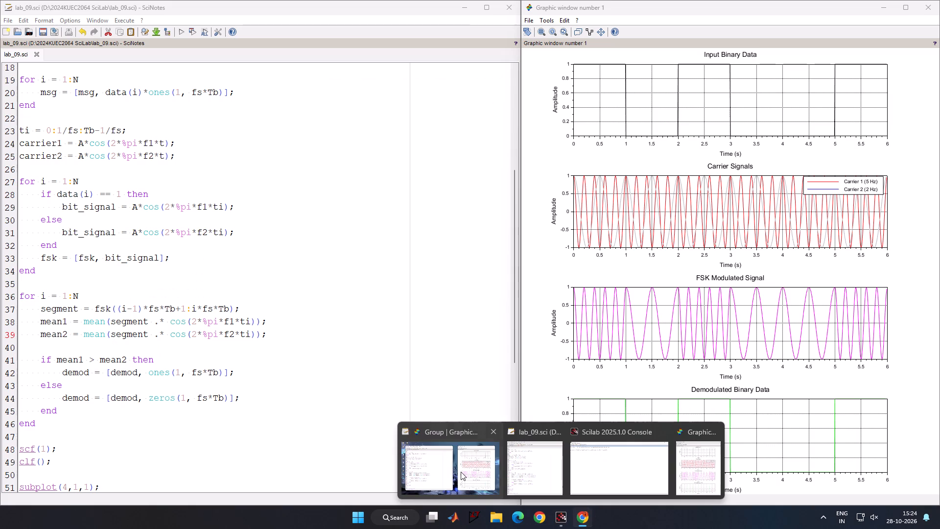
scroll(227, 345, "up", 4)
scroll(227, 345, "down", 6)
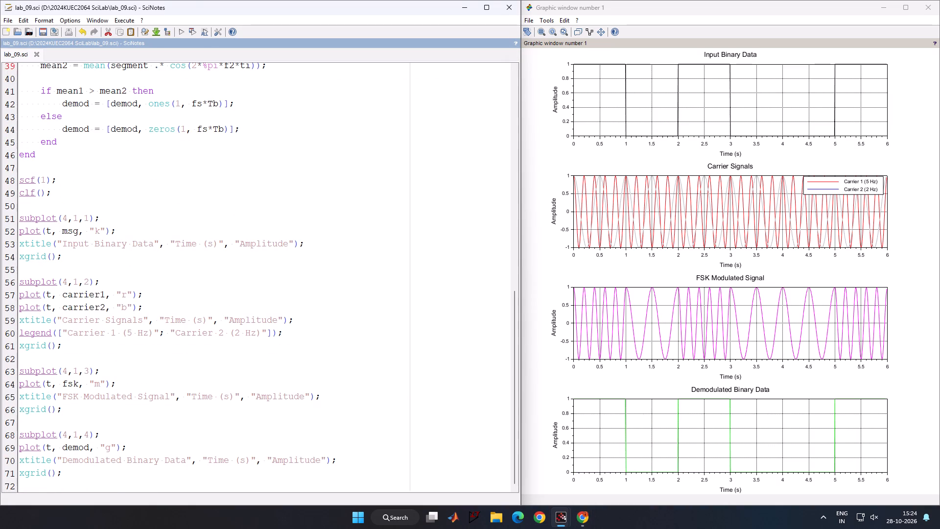
left_click(125, 303)
key("Right")
key("BackSpace")
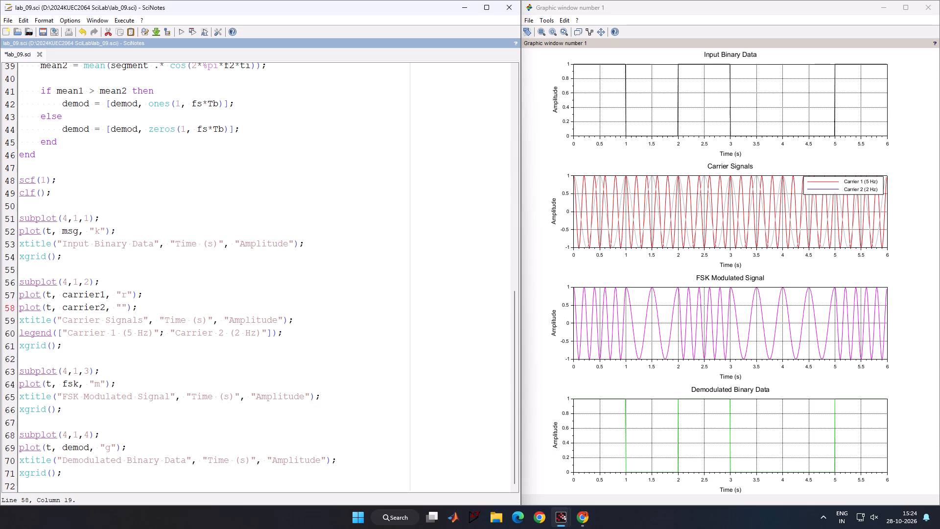
key("b")
key("BackSpace")
key("b")
key("l")
Save and execute lab_09.sci to redraw the plots with the changed carrier2 colour.
left_click(180, 31)
left_click(278, 279)
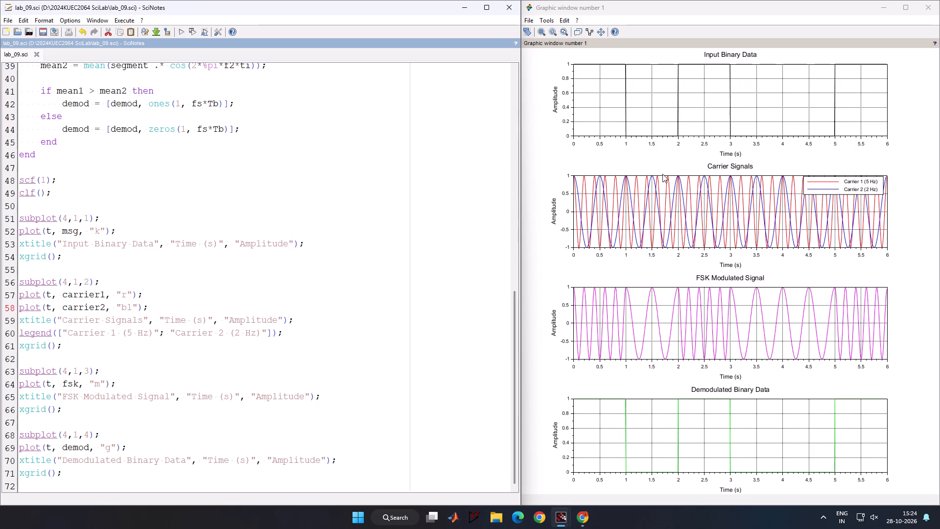
Export the redrawn figure as the PNG image "Graphic window number 1", replacing the existing file.
left_click(529, 18)
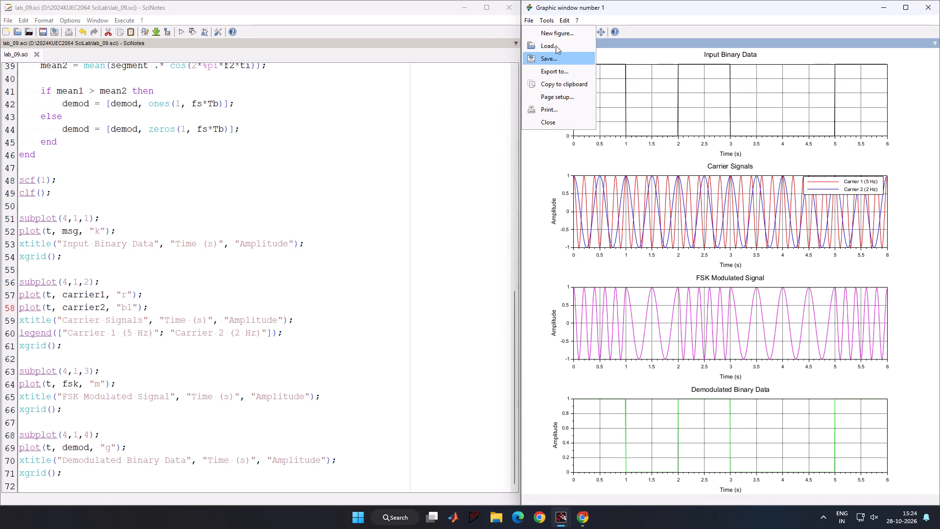
left_click(561, 69)
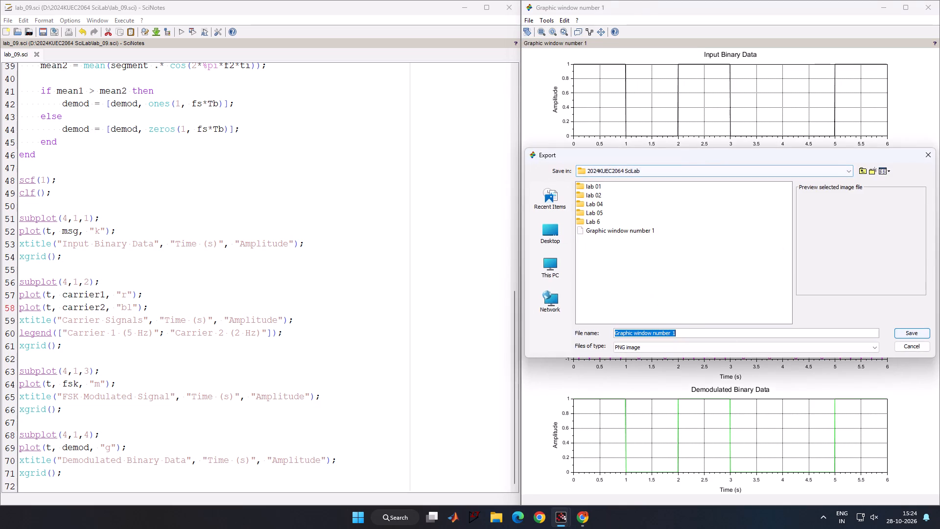
left_click(899, 332)
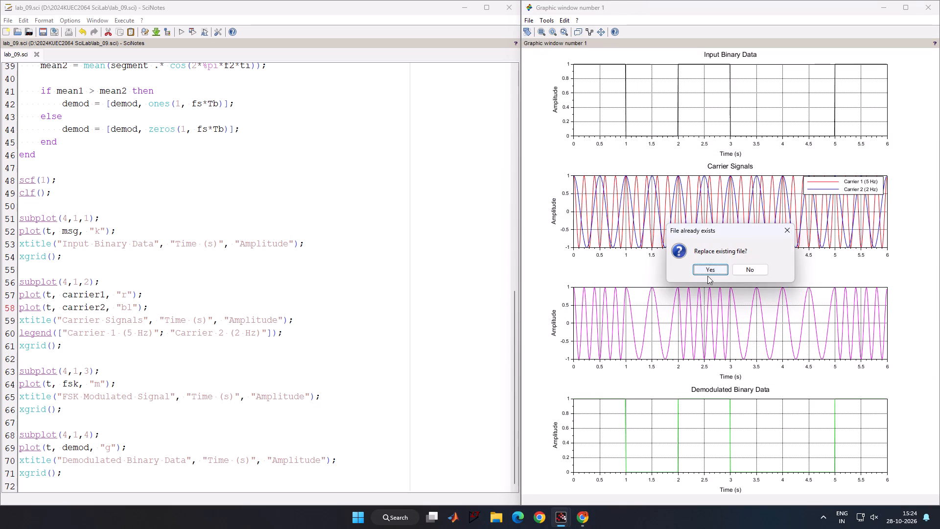
left_click(710, 267)
Switch to the Canva design in Chrome and move both old Graphic window number 1.png uploads to Trash.
left_click(580, 512)
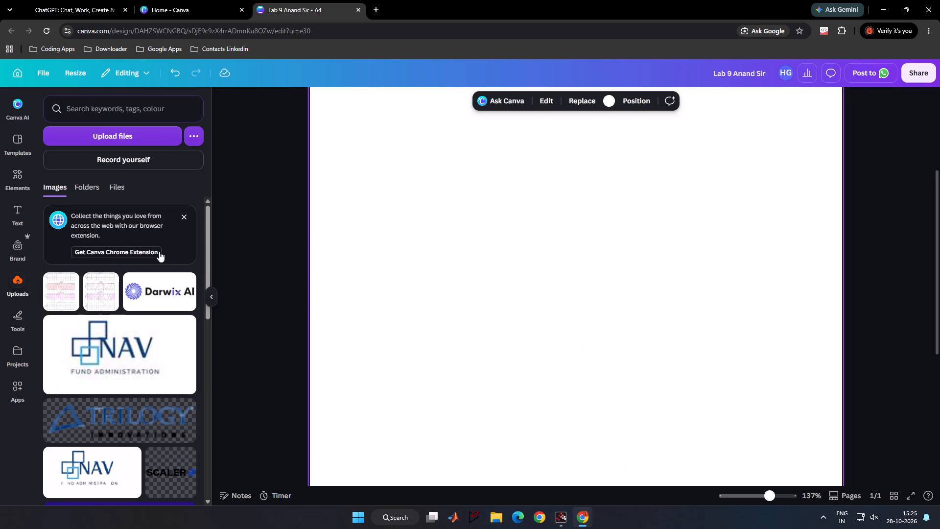
left_click(64, 286)
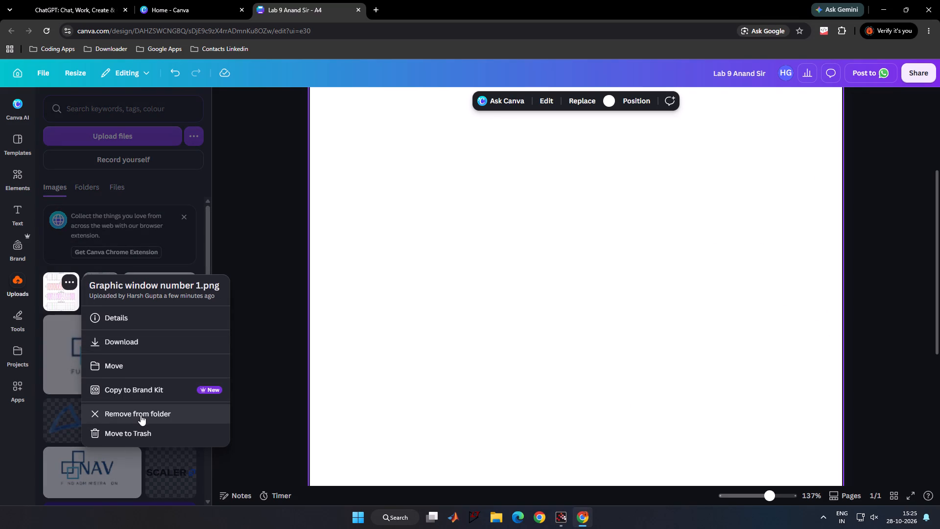
left_click(139, 431)
left_click(85, 280)
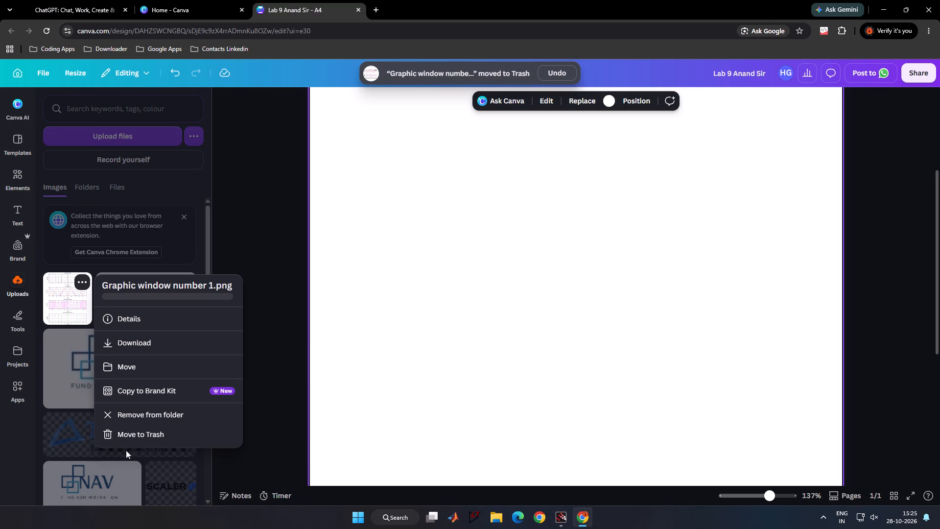
left_click(153, 428)
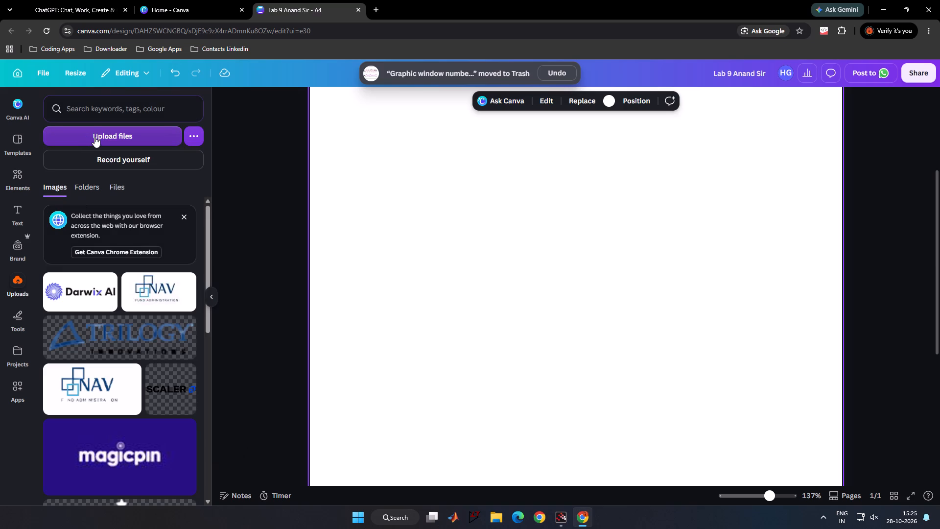
left_click(94, 137)
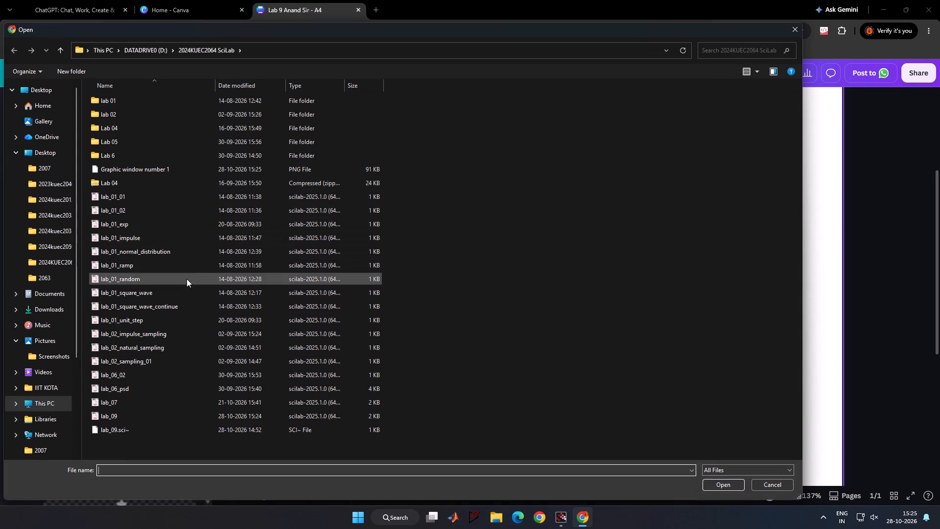
left_click(183, 170)
left_click(732, 486)
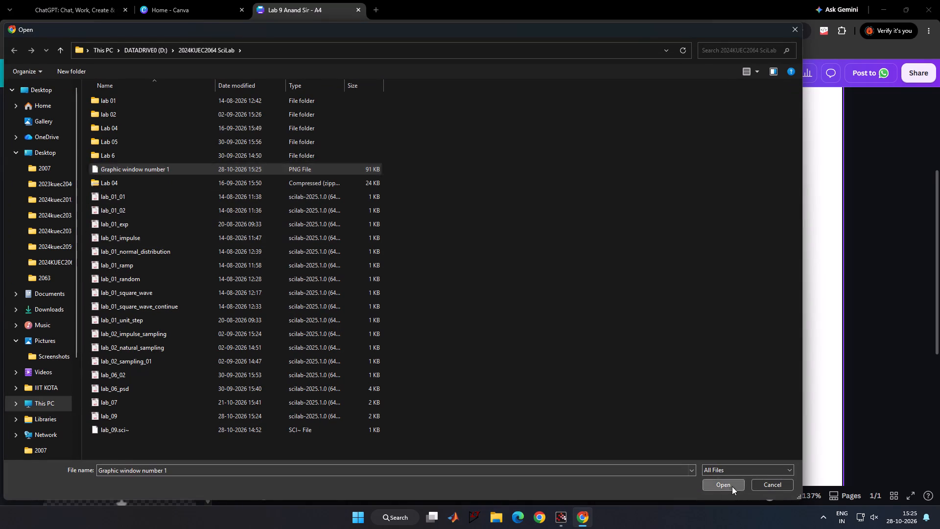
left_click(65, 316)
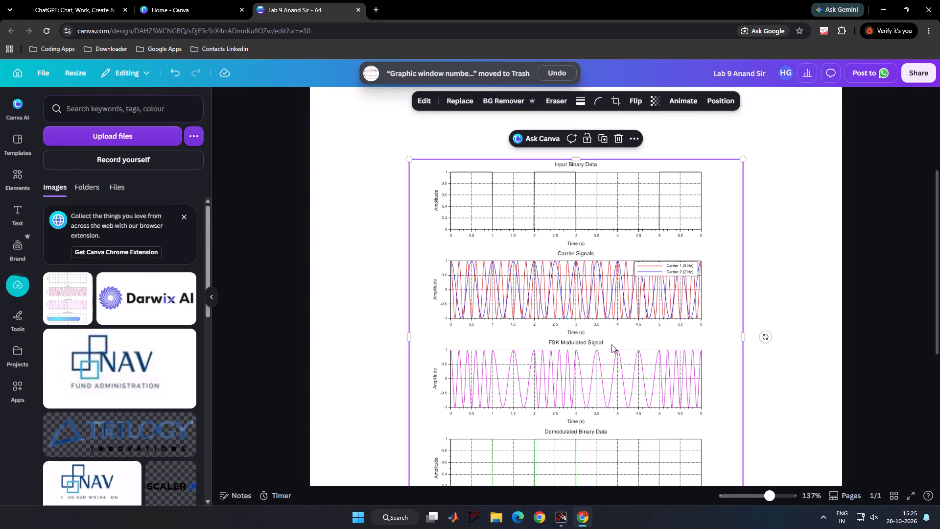
Move the plot image toward the page's upper-left area and extend its bottom edge to about 13.2 wide by 16 high.
left_click_drag(539, 310, 462, 258)
scroll(770, 279, "up", 2)
left_click_drag(541, 338, 565, 221)
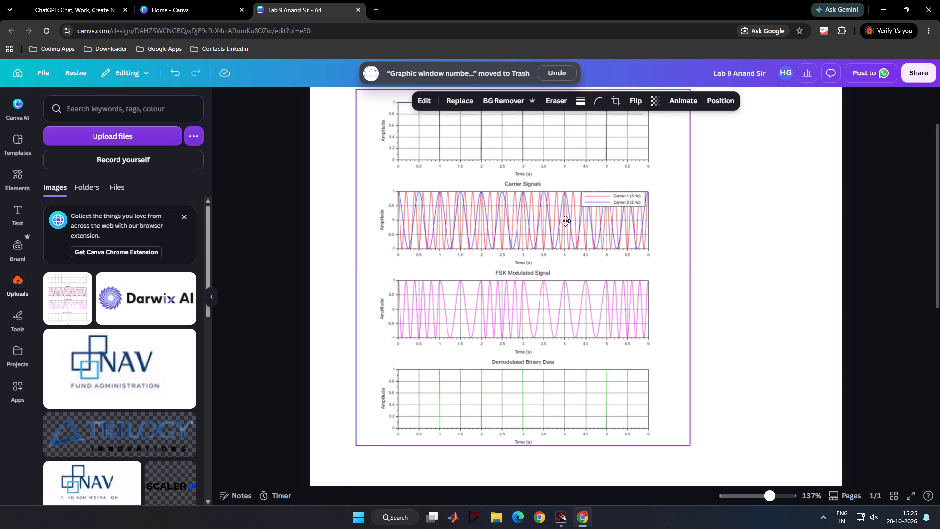
left_click_drag(565, 221, 565, 220)
scroll(616, 293, "down", 6, "ctrl")
left_click_drag(555, 290, 555, 307)
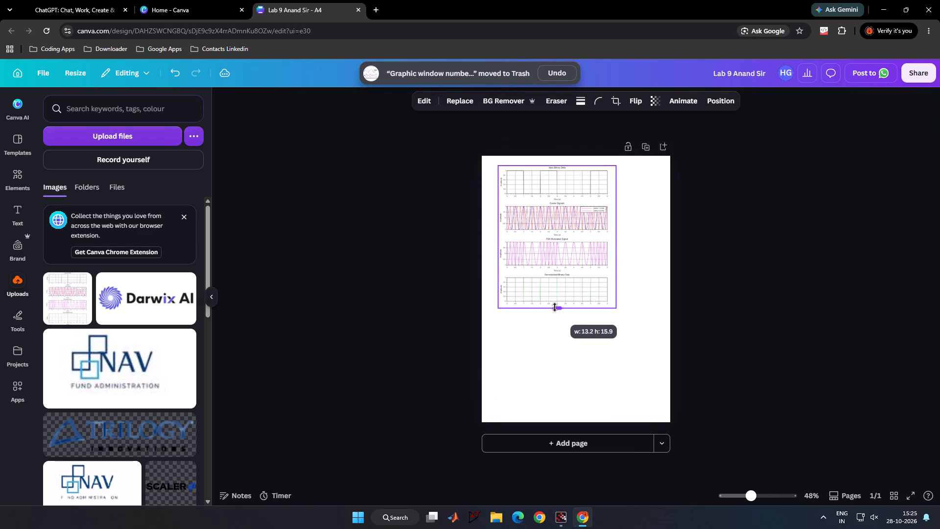
left_click_drag(555, 307, 555, 310)
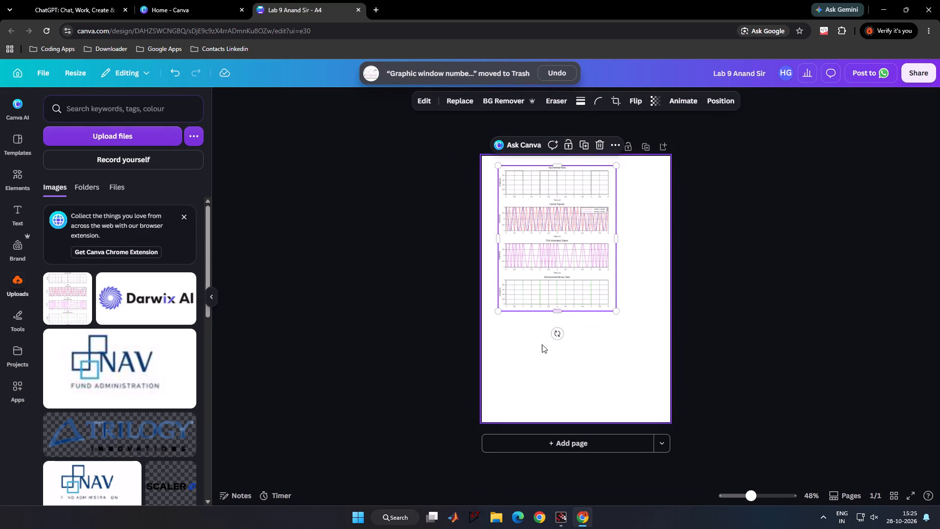
left_click(542, 344)
Move the plot image to the page's top-right corner and enlarge it to nearly the full page width, about 25.7 high.
scroll(519, 359, "up", 5, "ctrl")
scroll(519, 359, "up", 4)
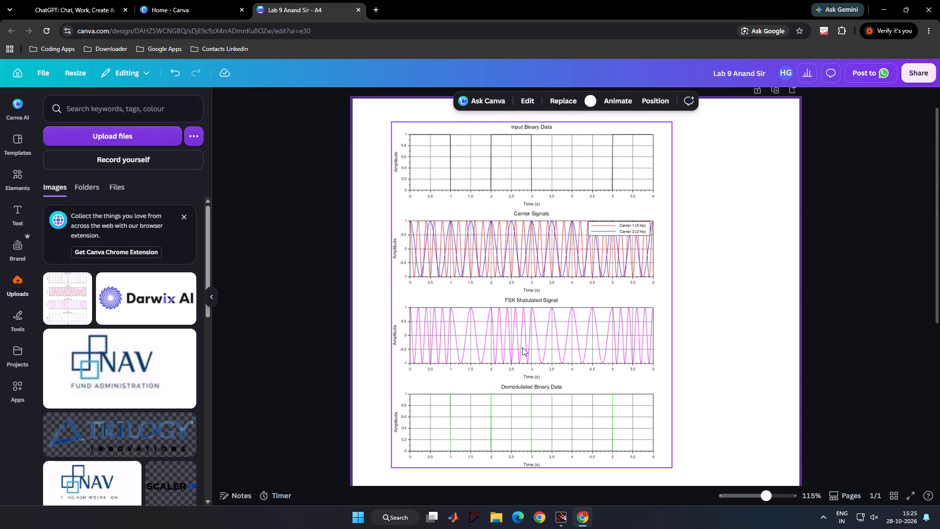
left_click(546, 329)
left_click_drag(567, 313, 692, 293)
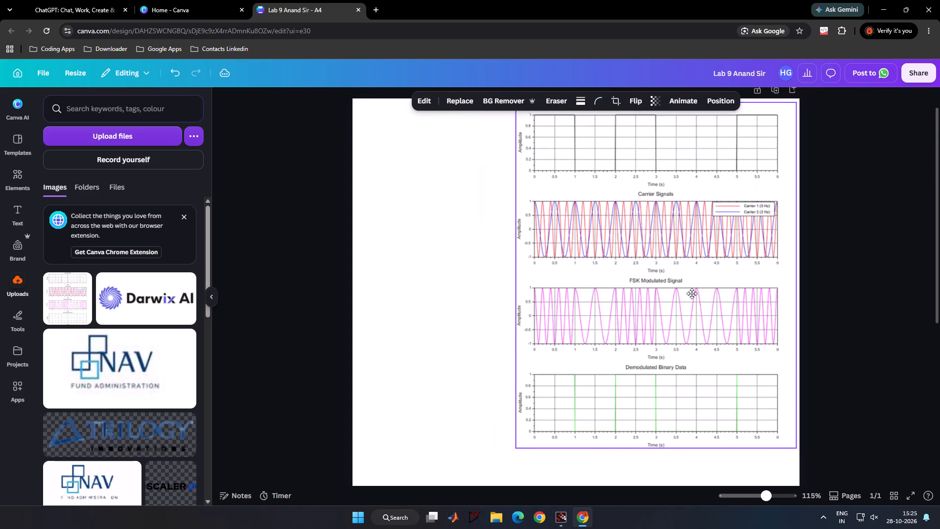
left_click_drag(692, 293, 694, 289)
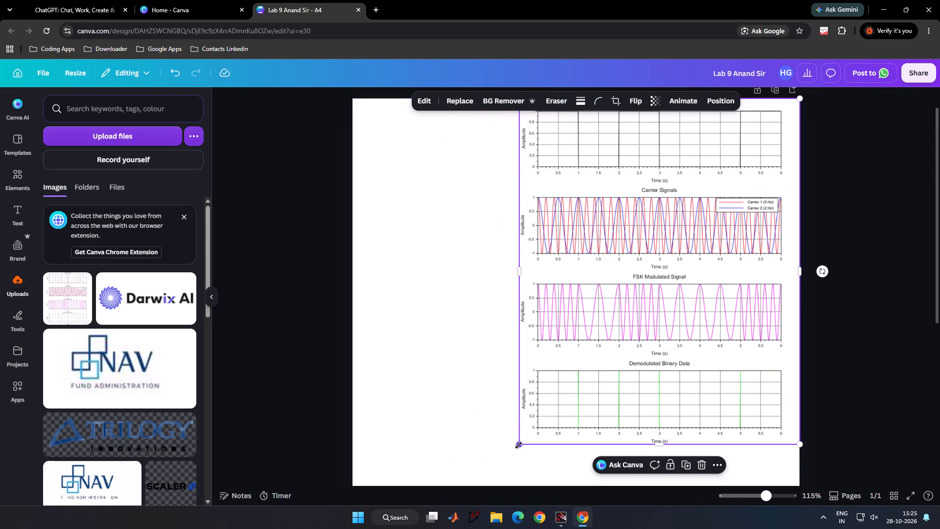
left_click_drag(518, 445, 305, 528)
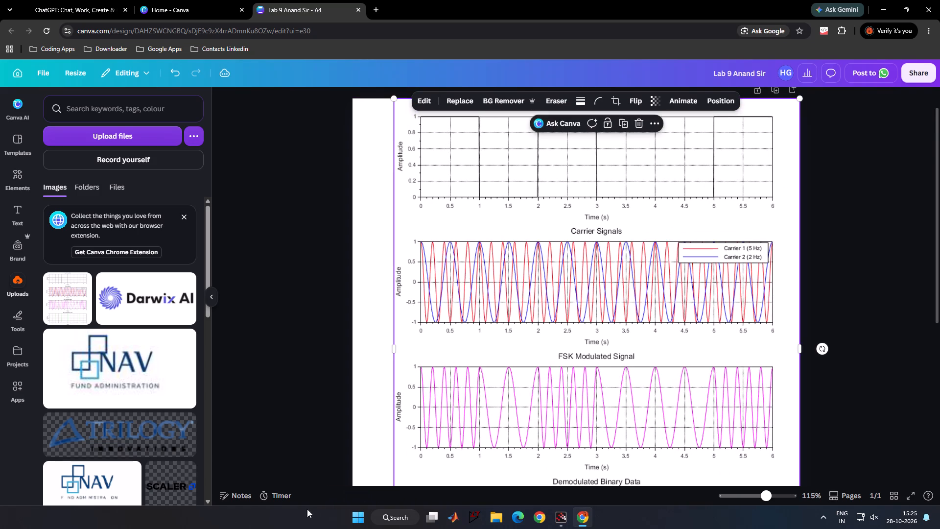
scroll(312, 309, "down", 5)
left_click_drag(396, 354, 384, 383)
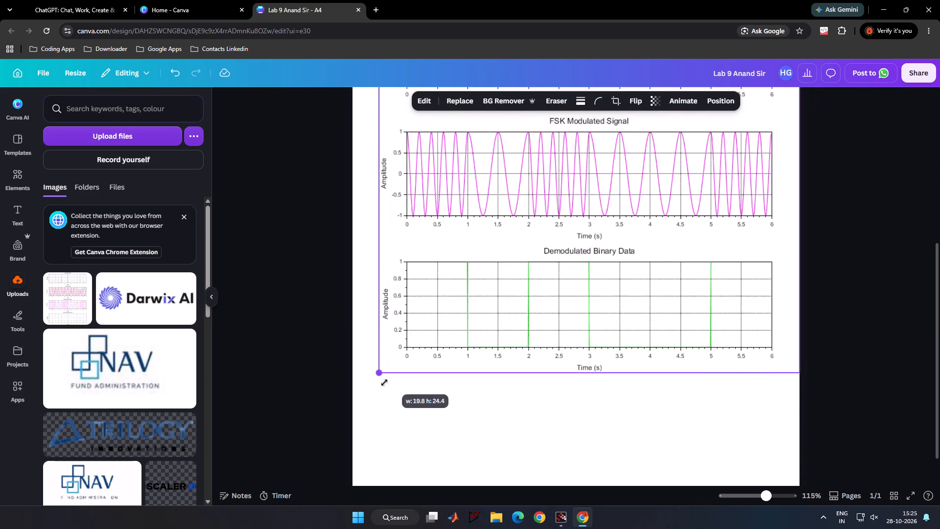
left_click_drag(384, 383, 371, 417)
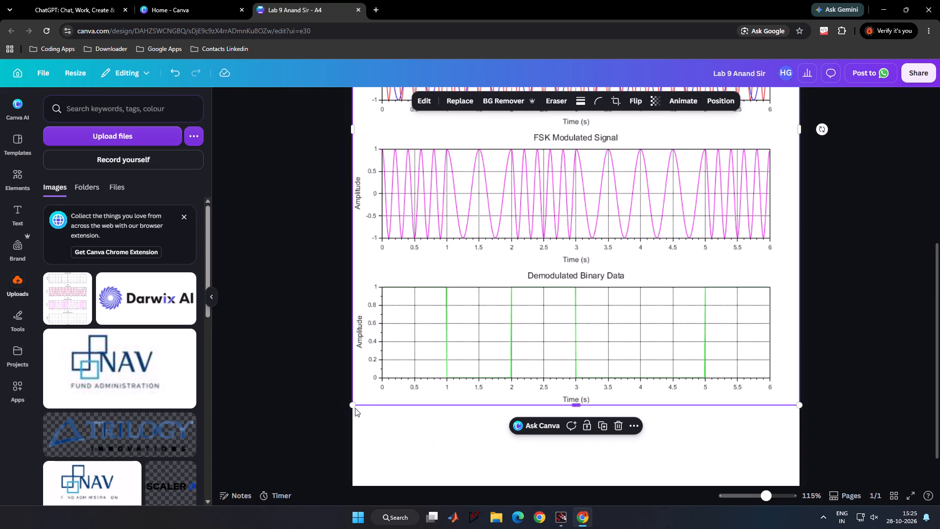
left_click_drag(355, 408, 359, 403)
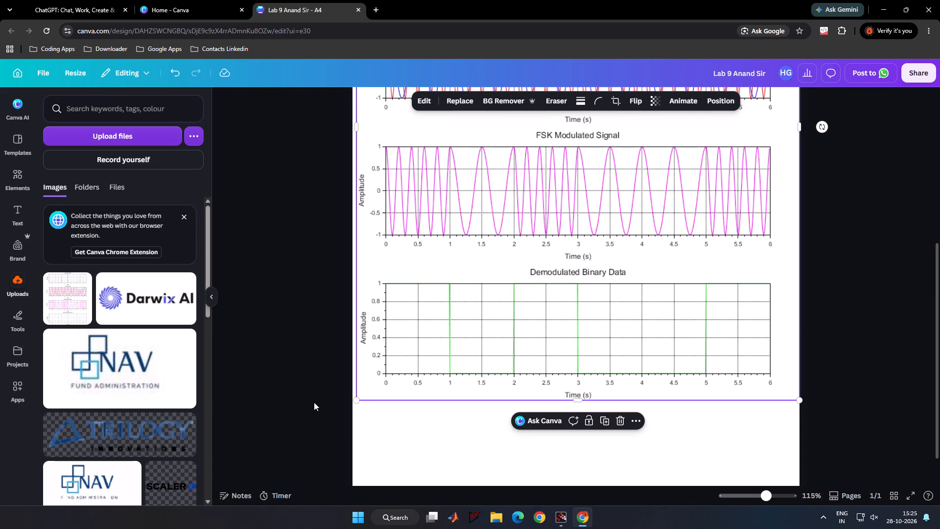
Crop the blank margin off the plot image's right side, leaving it about 20 wide by 25.7 high.
scroll(239, 372, "up", 6)
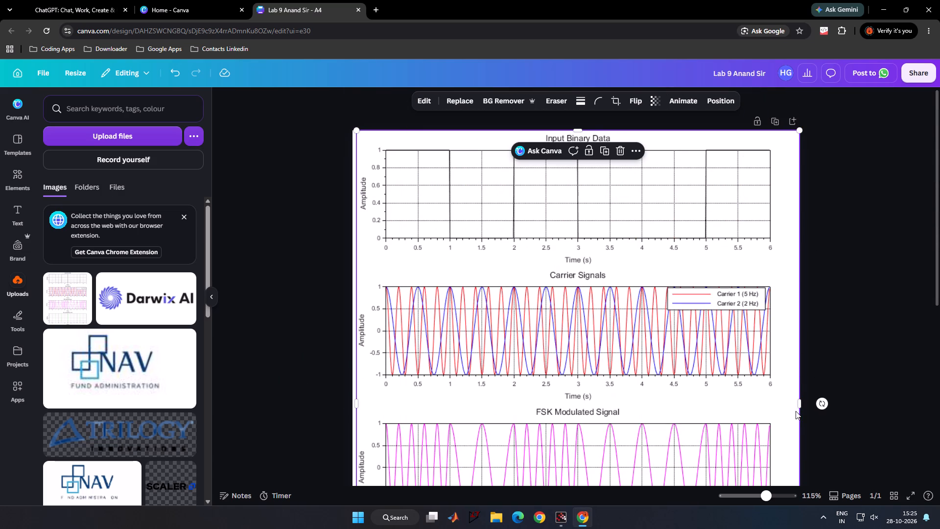
left_click_drag(799, 409, 782, 407)
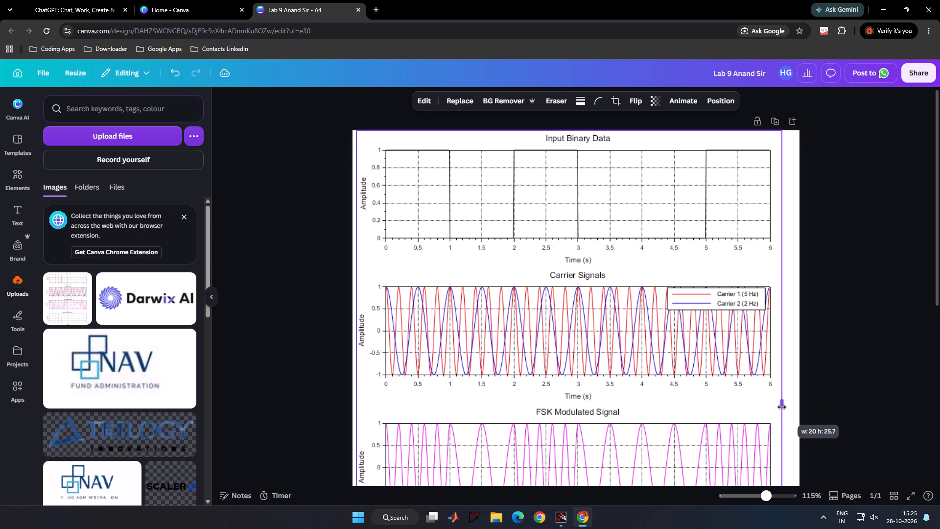
left_click_drag(782, 407, 778, 407)
left_click(871, 333)
Move the plot image slightly below the page top against its right edge and enlarge it to about 20.7 by 26.8.
scroll(871, 332, "down", 4)
scroll(863, 316, "down", 5, "ctrl")
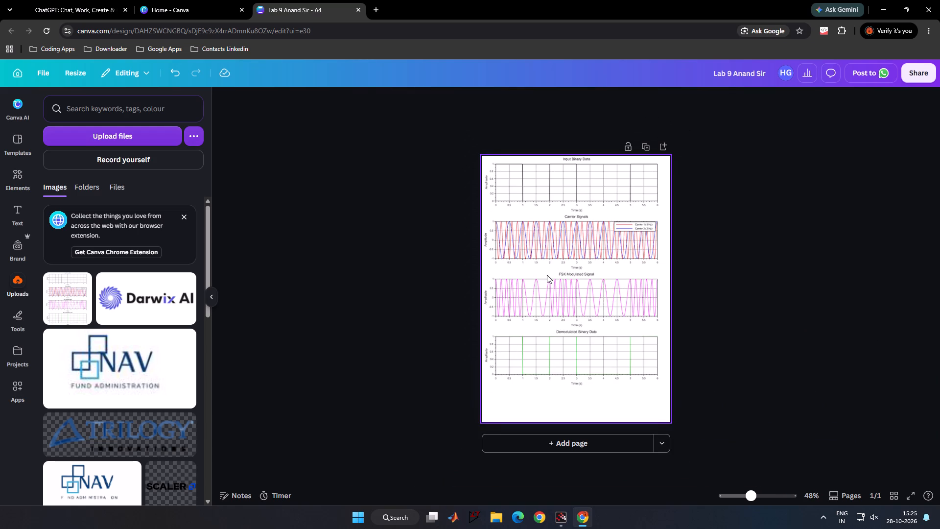
left_click(547, 275)
left_click_drag(547, 275, 551, 287)
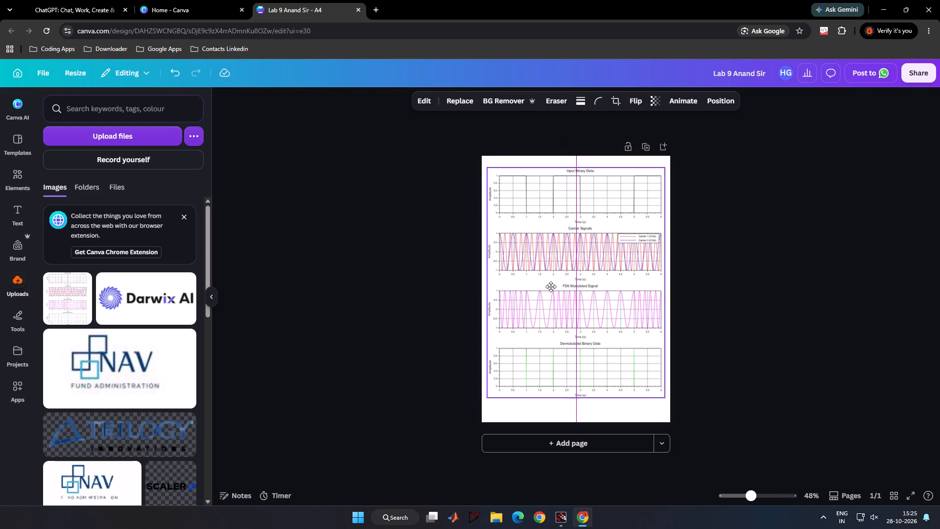
left_click_drag(551, 287, 553, 289)
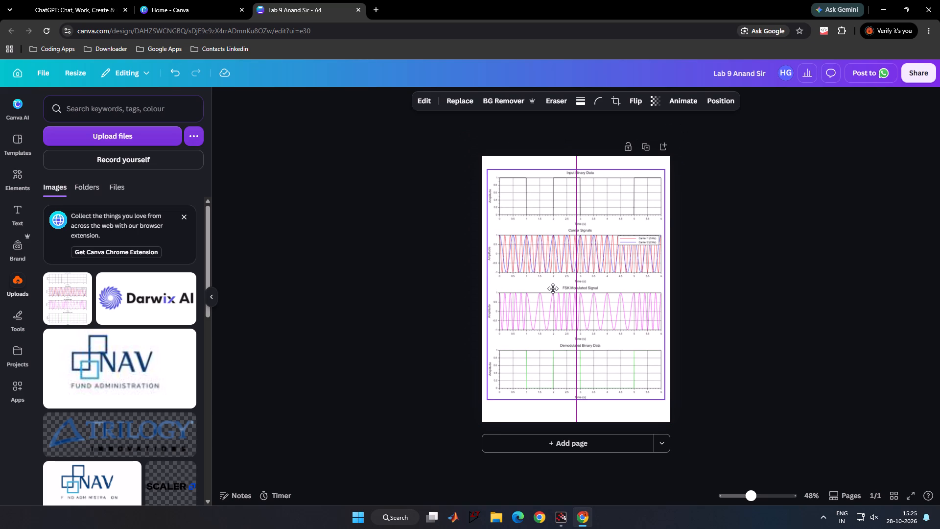
left_click_drag(553, 289, 555, 289)
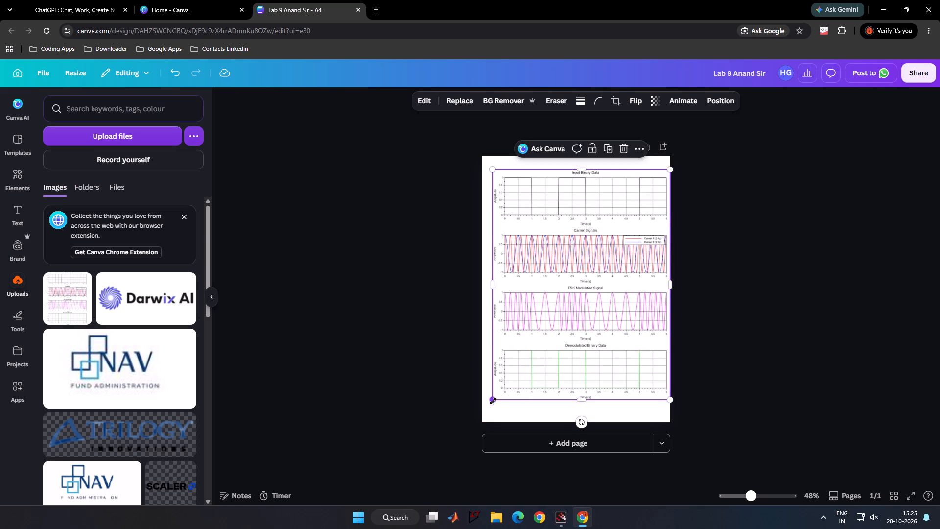
left_click_drag(493, 400, 490, 417)
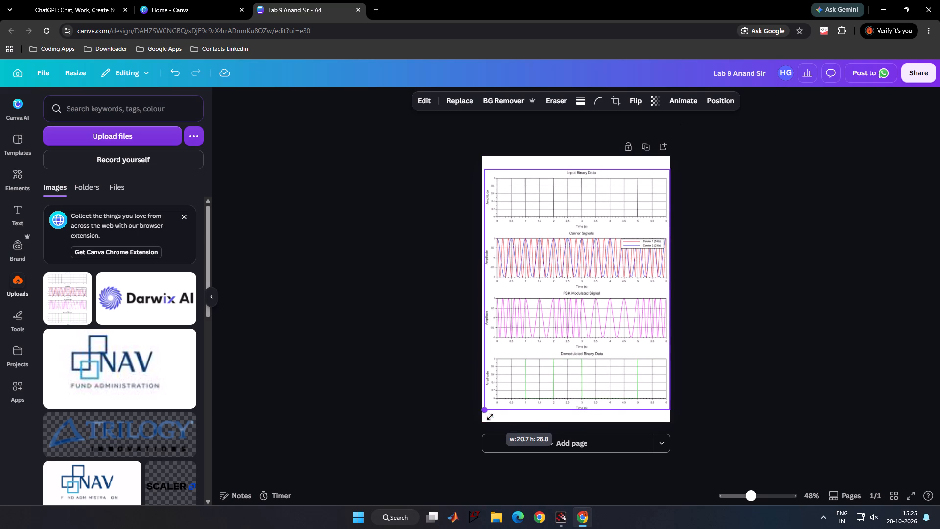
left_click_drag(490, 417, 493, 418)
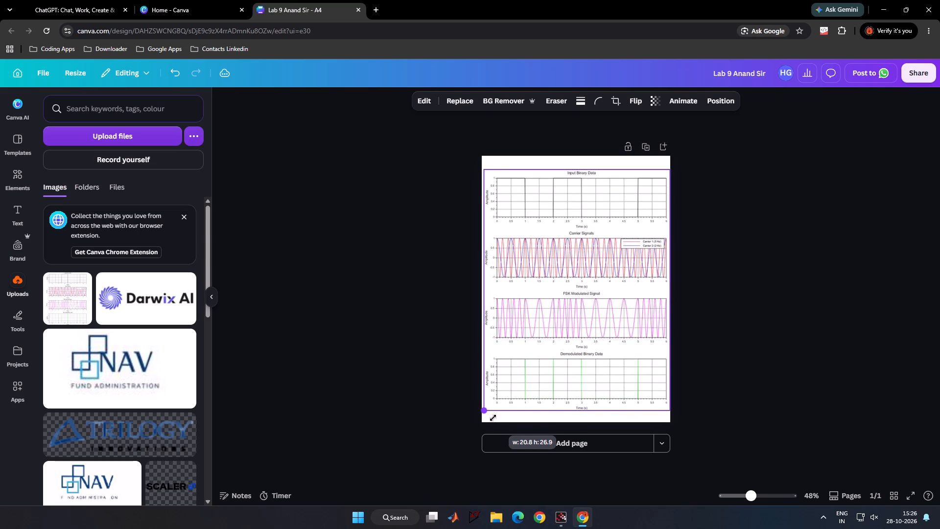
left_click_drag(493, 418, 495, 416)
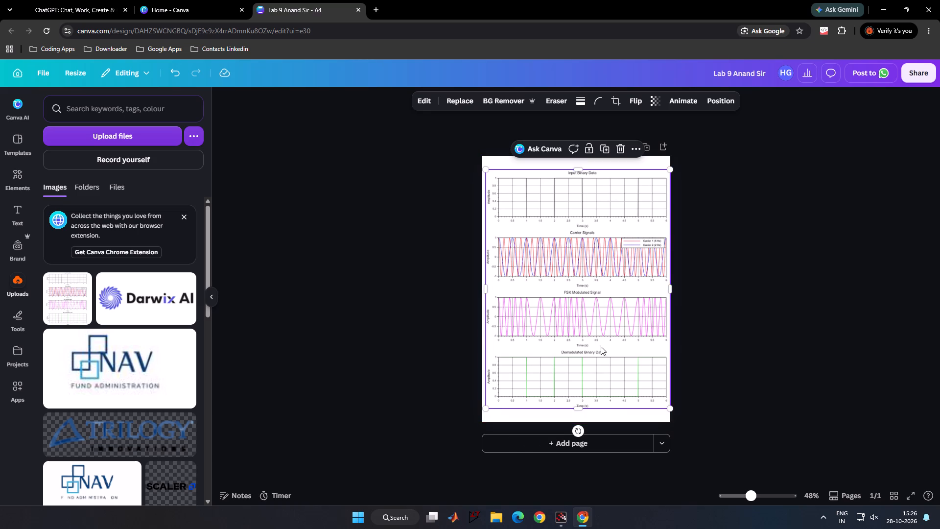
left_click(776, 303)
Nudge the plot image slightly left to centre it horizontally on the page.
left_click(632, 308)
key("Left")
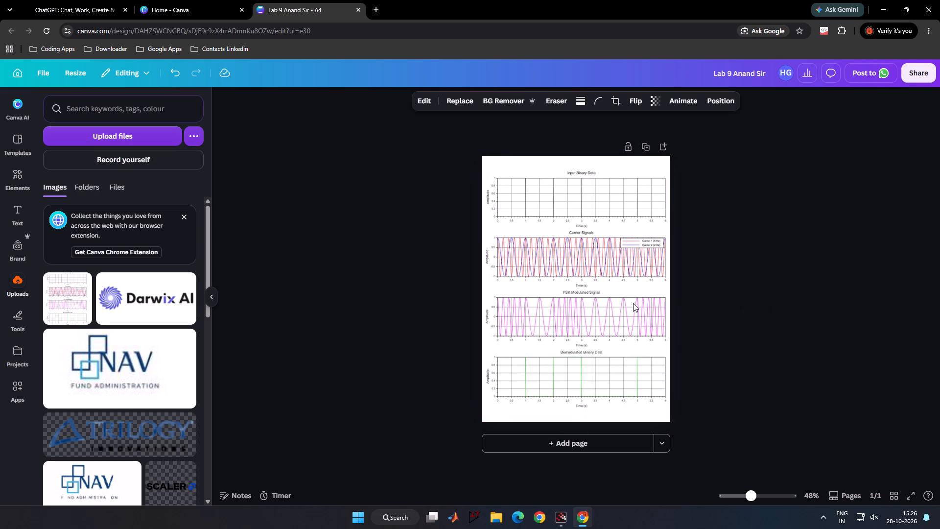
key("Left")
key("Left")
key("Right")
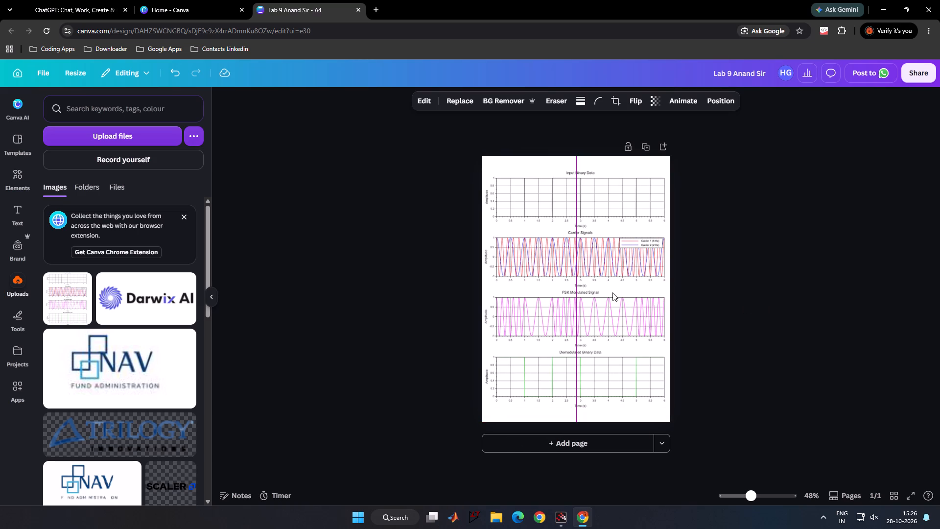
left_click(812, 242)
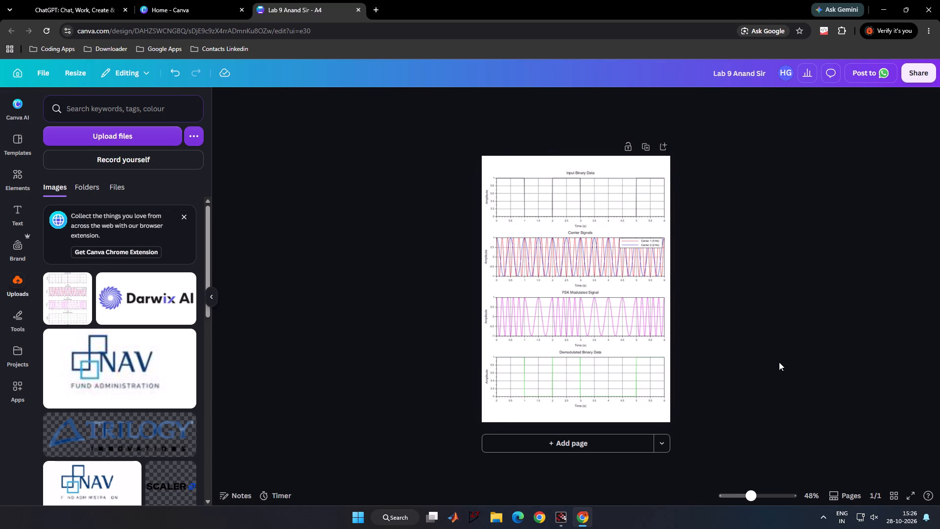
Download the A4 design as a PDF with the Print preset and the CMYK (best for professional printing) colour profile.
scroll(776, 364, "up", 10, "ctrl")
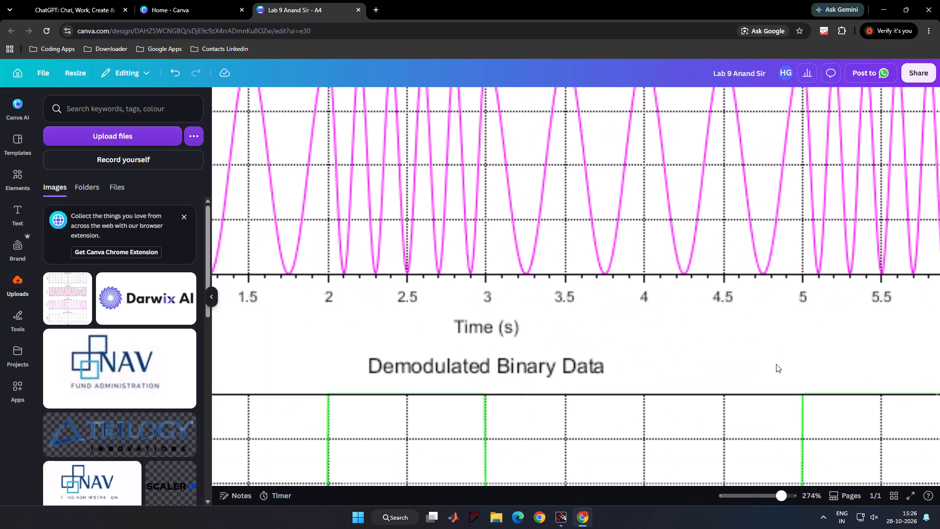
scroll(776, 364, "down", 6, "ctrl")
scroll(878, 303, "down", 3)
scroll(877, 304, "up", 7)
scroll(877, 304, "down", 2)
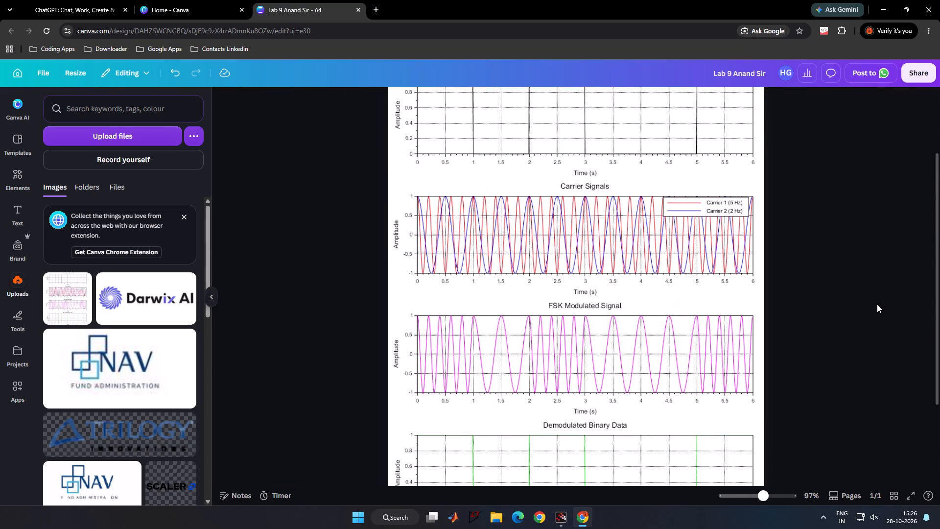
scroll(877, 304, "up", 4)
left_click(909, 72)
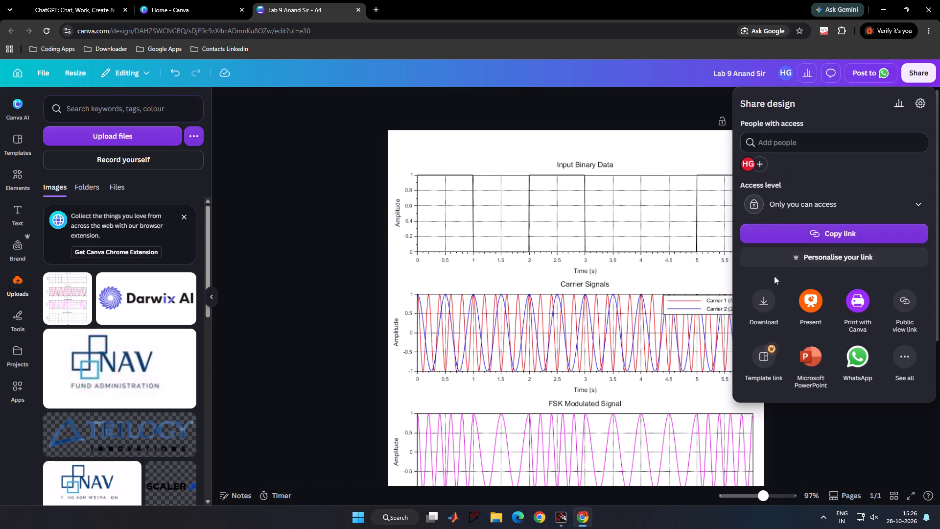
left_click(754, 313)
left_click(887, 181)
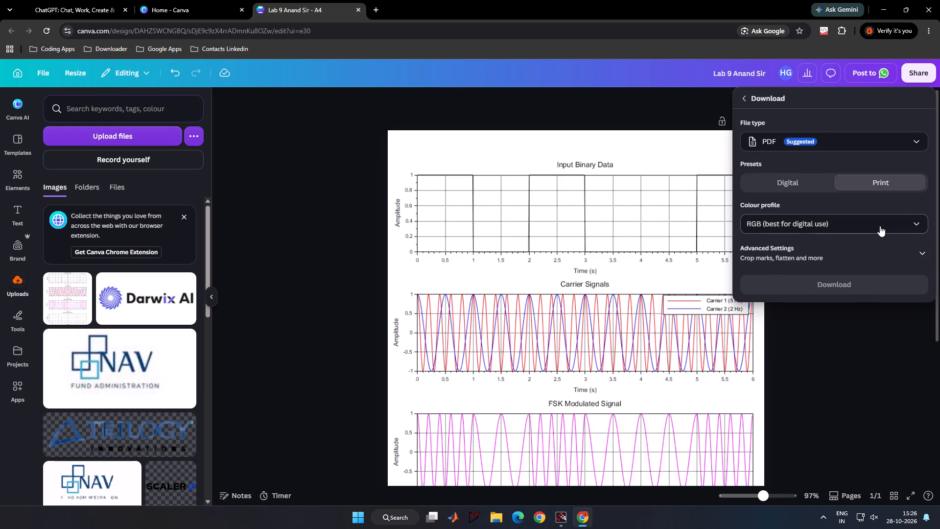
left_click(881, 228)
left_click(843, 278)
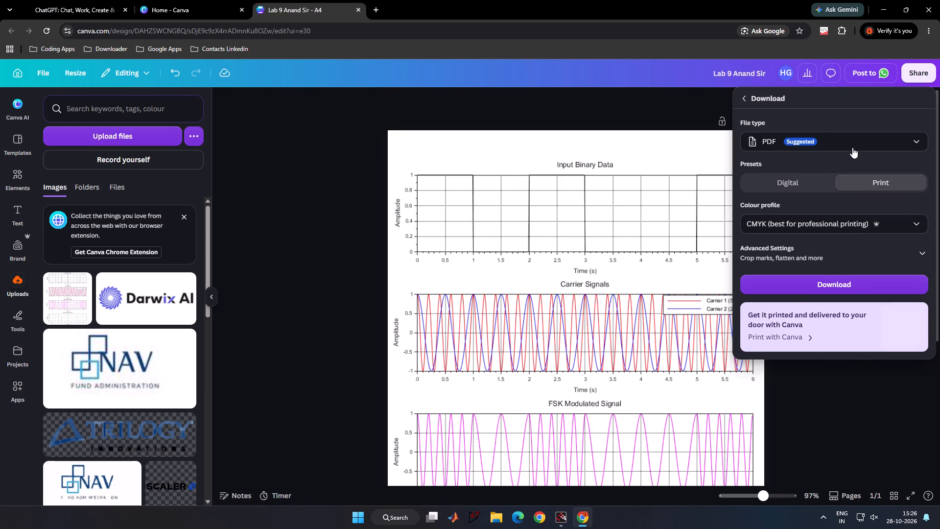
left_click(840, 128)
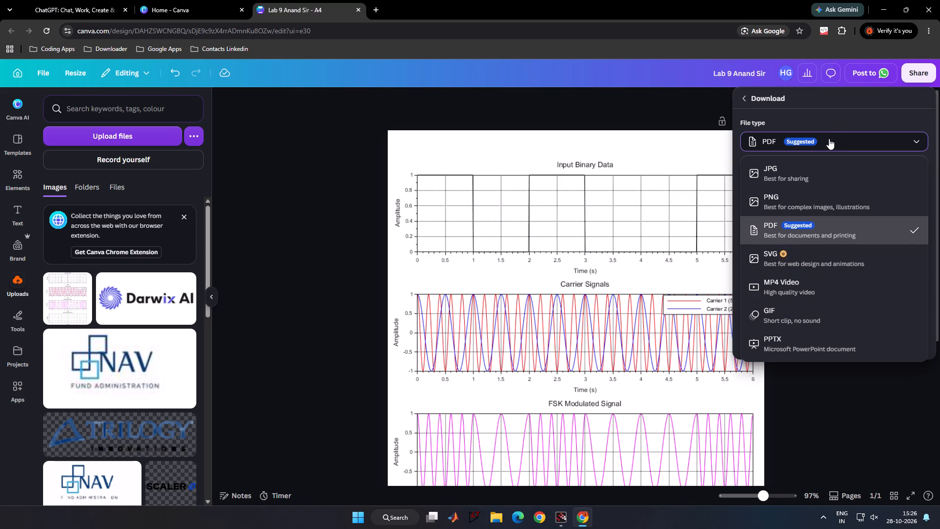
left_click(829, 139)
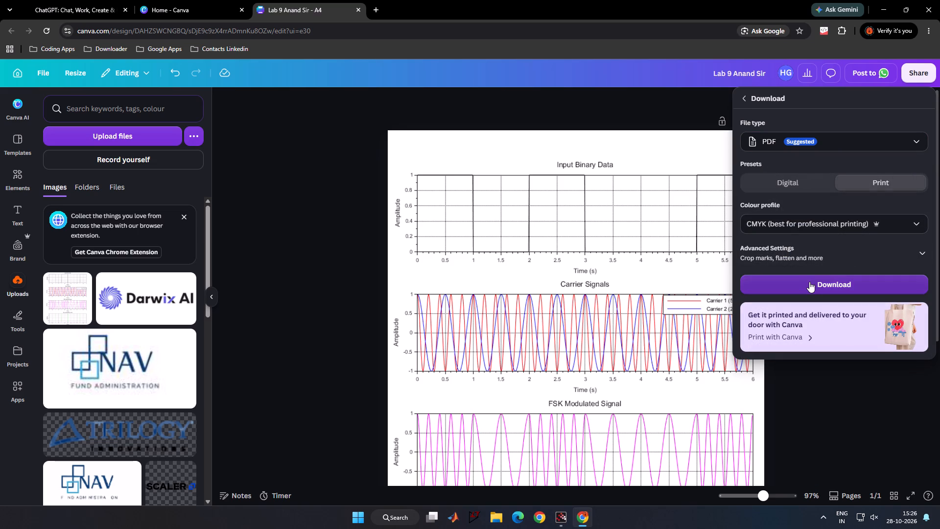
left_click(809, 282)
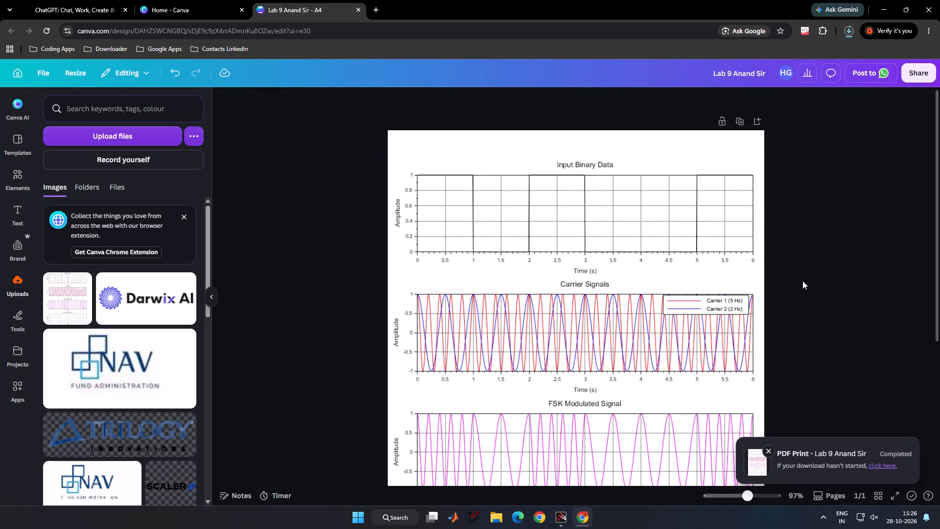
Open the downloaded Lab 9 PDF, examine its plots' sharpness and colours up close, and compare it with the Canva page.
left_click(847, 25)
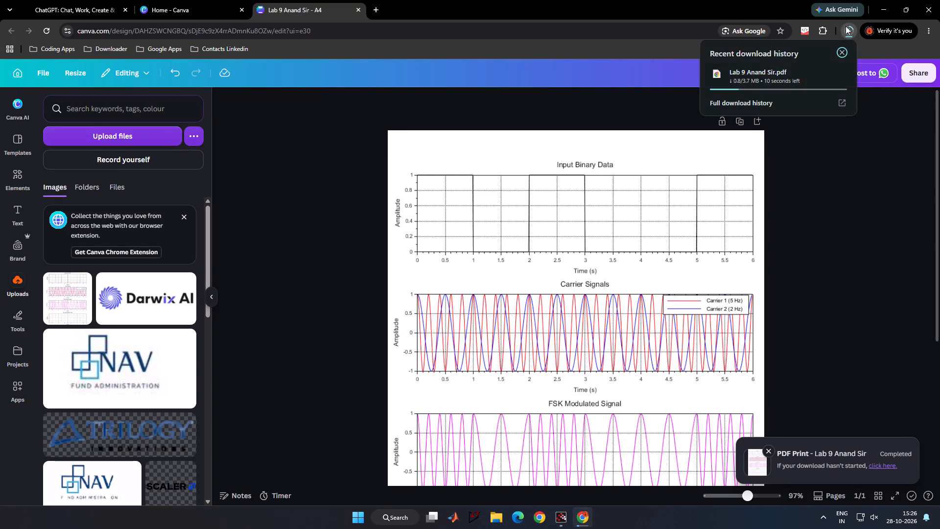
left_click(730, 104)
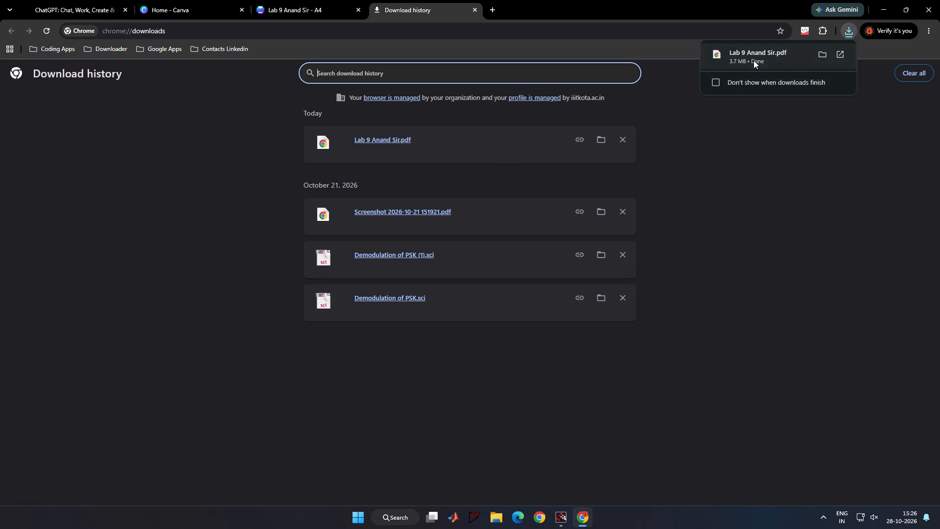
left_click(753, 60)
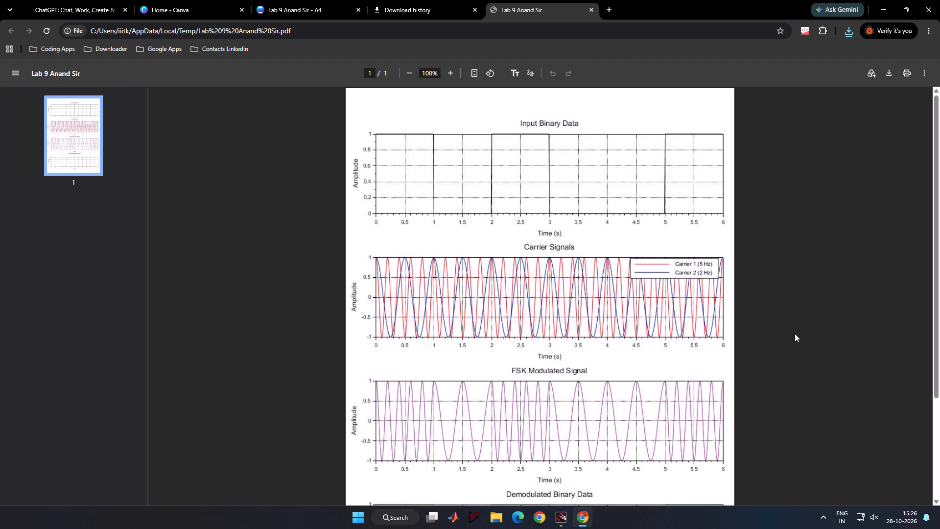
scroll(799, 355, "down", 6)
scroll(800, 359, "up", 6)
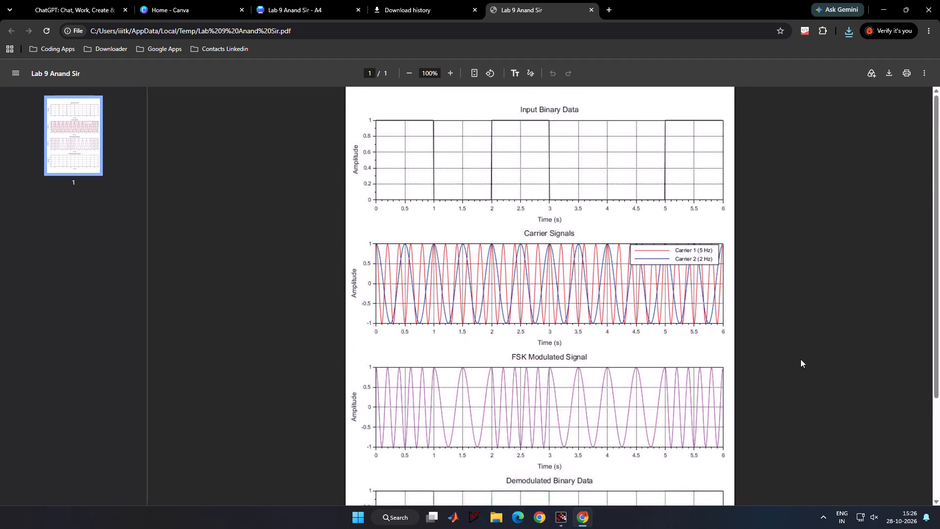
scroll(568, 395, "up", 3, "ctrl")
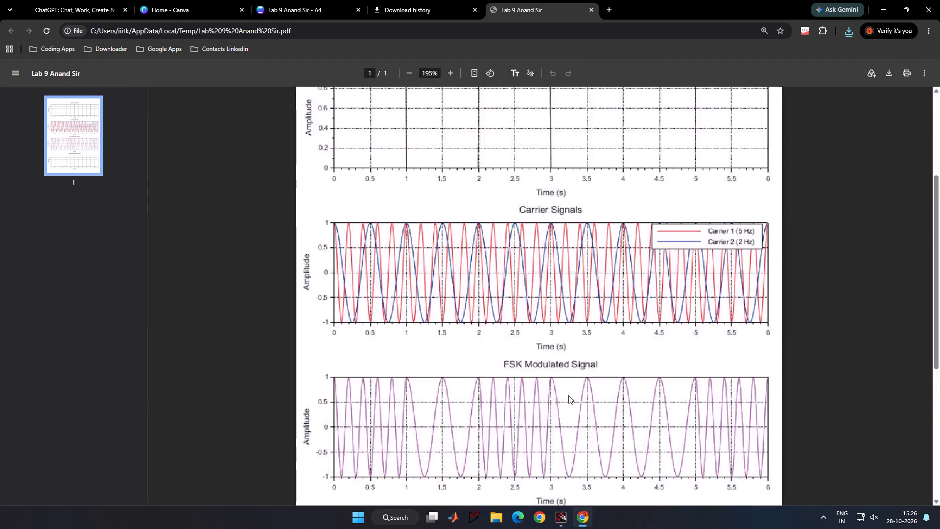
scroll(568, 395, "up", 4, "ctrl")
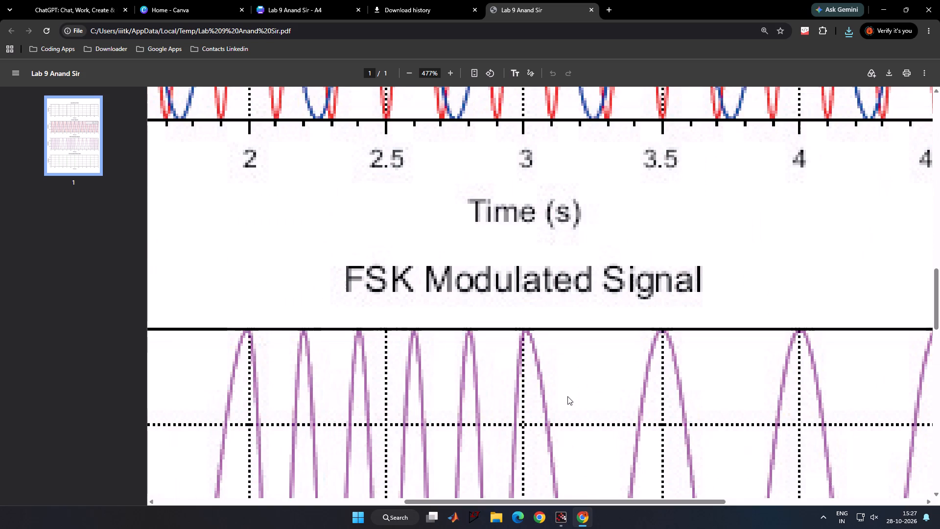
scroll(567, 396, "down", 6, "ctrl")
scroll(564, 408, "up", 10, "ctrl")
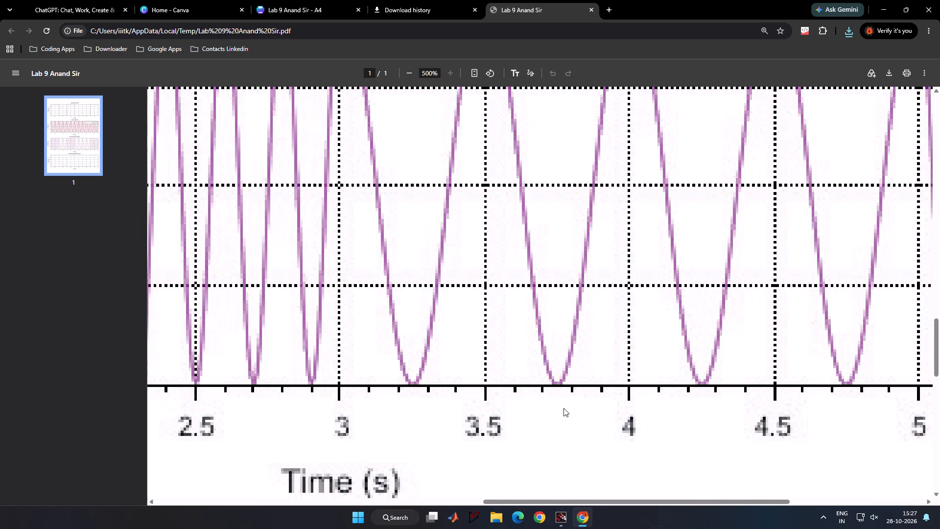
scroll(577, 387, "up", 6, "ctrl")
scroll(577, 387, "down", 7, "ctrl")
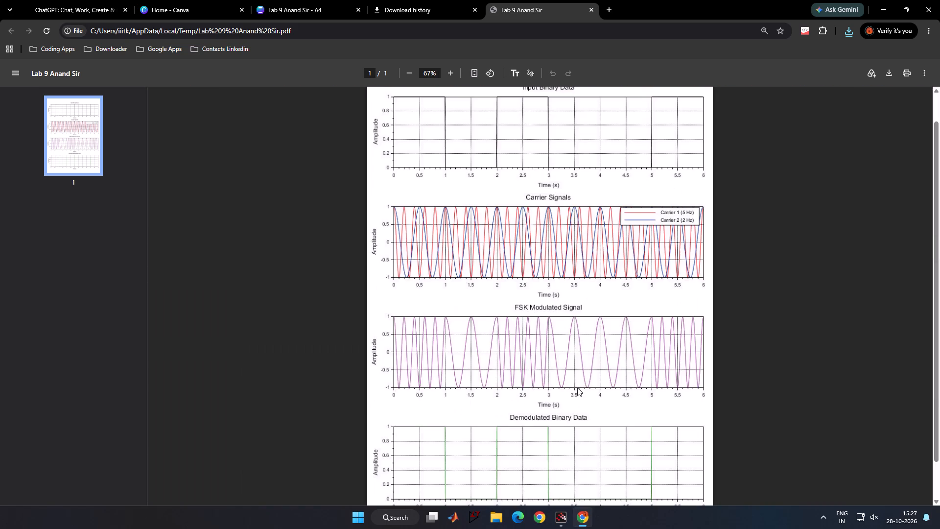
double_click(597, 9)
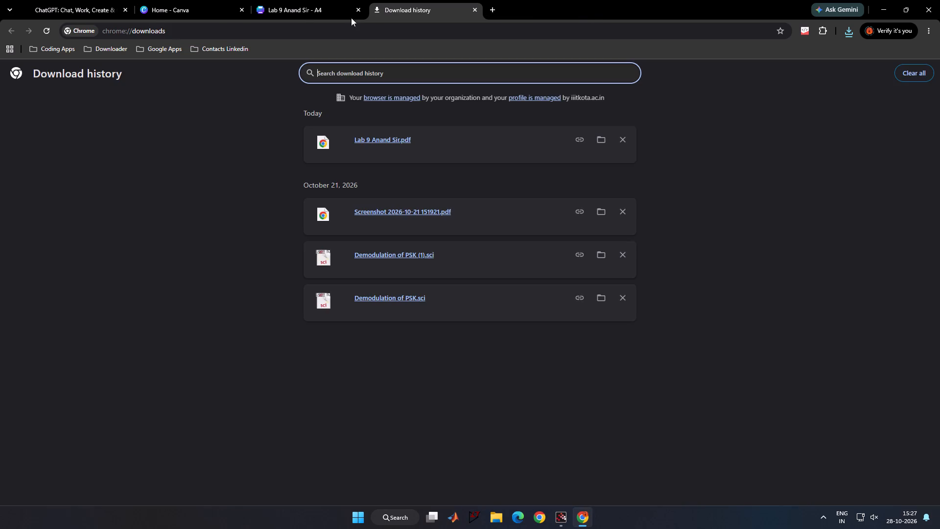
left_click(300, 12)
scroll(849, 223, "down", 5)
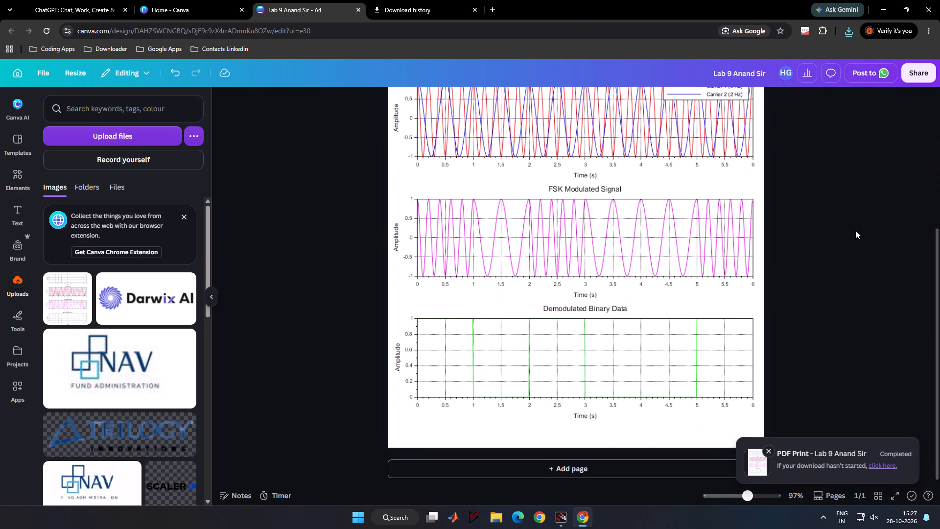
scroll(855, 230, "up", 7)
Search the web for "jpg to pdf" in a new tab and open Adobe Acrobat's JPG to PDF converter.
left_click(495, 6)
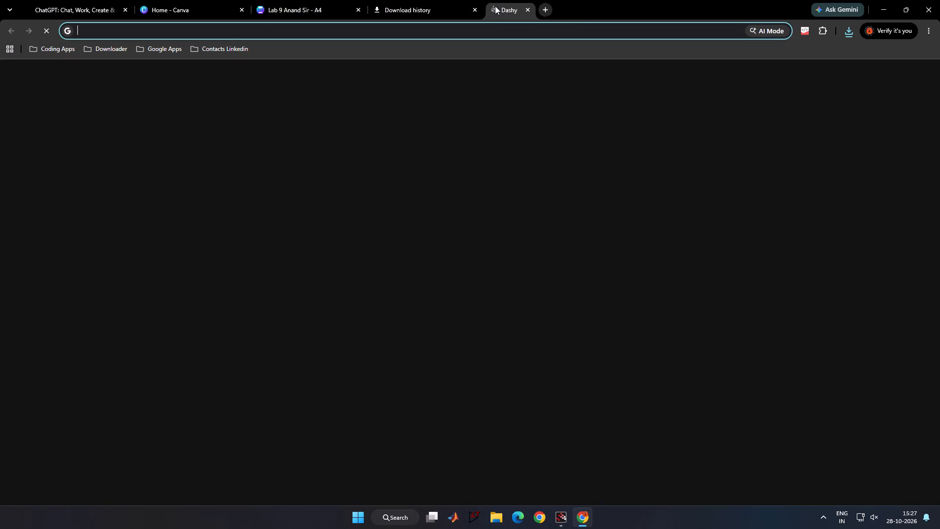
type("jpt")
key("space")
key("BackSpace")
key("BackSpace")
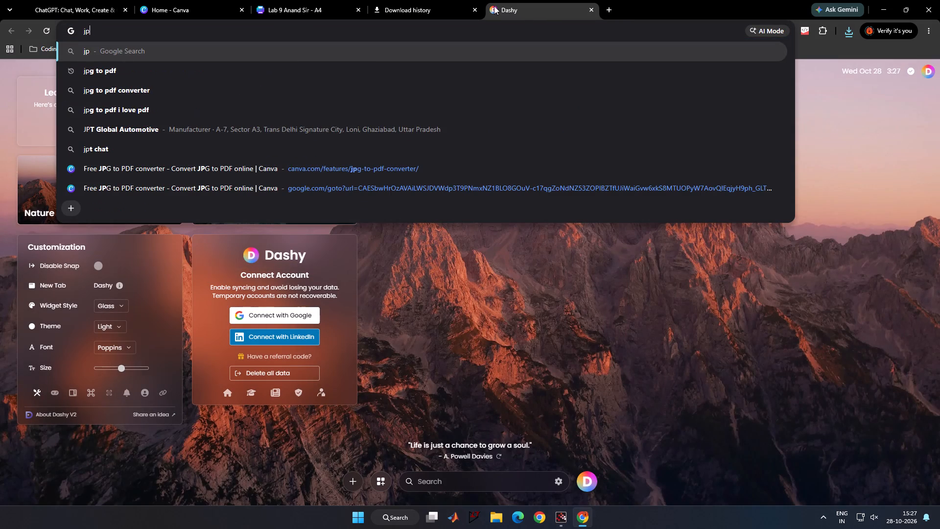
type("g to")
key("space")
key("Return")
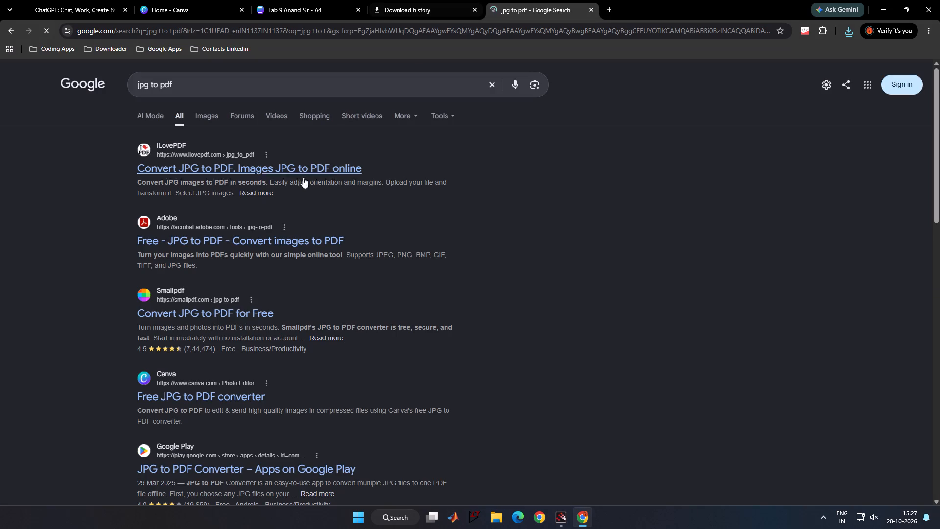
left_click(229, 246)
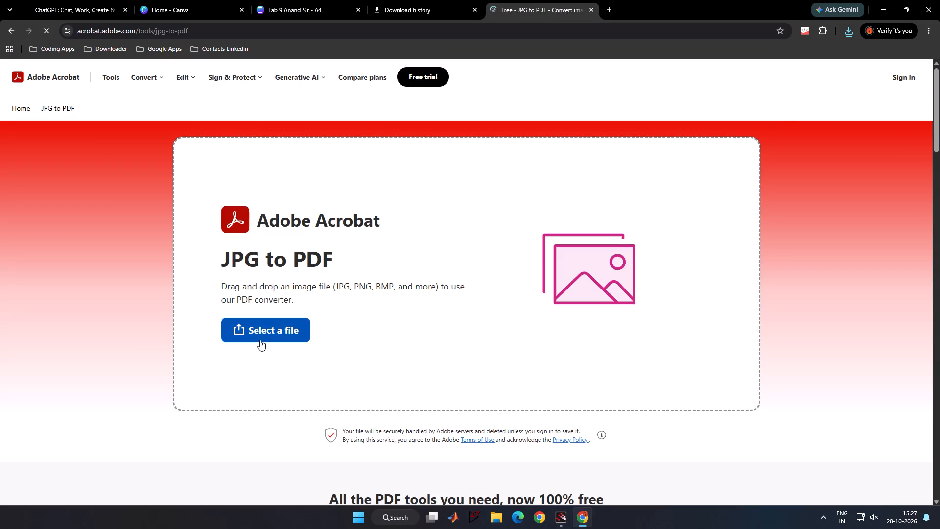
Upload the PNG file "Graphic window number 1" from the SciLab folder to the converter, keeping the page zoom at 100%.
left_click(263, 341)
left_click(119, 167)
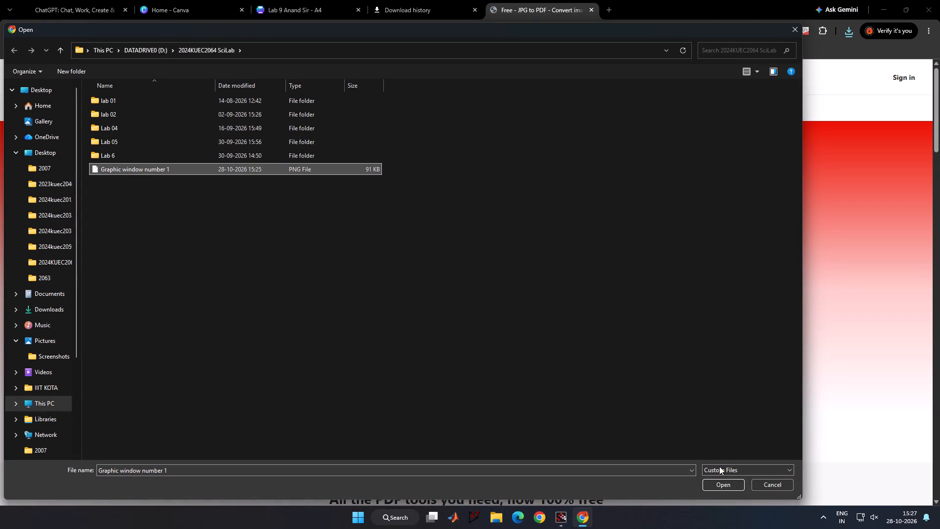
left_click(727, 489)
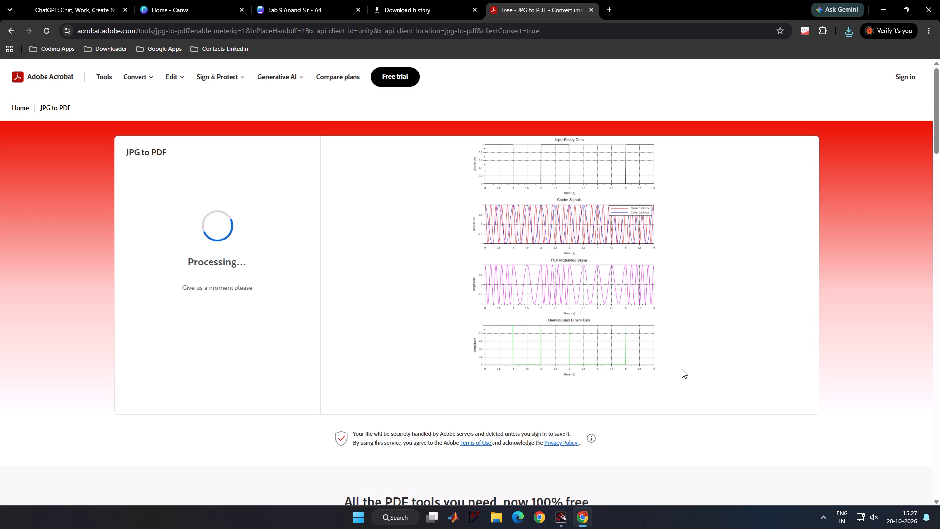
scroll(550, 308, "up", 9, "ctrl")
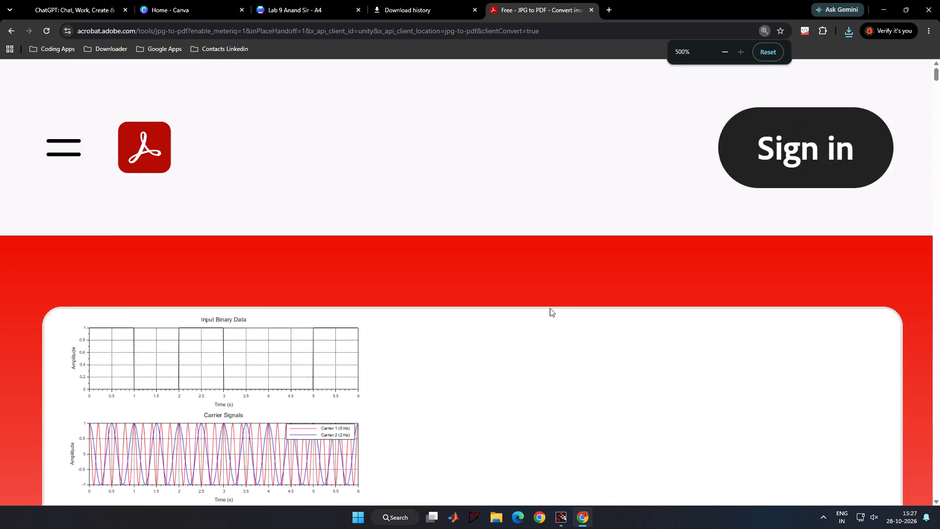
scroll(550, 308, "down", 5, "ctrl")
left_click(767, 47)
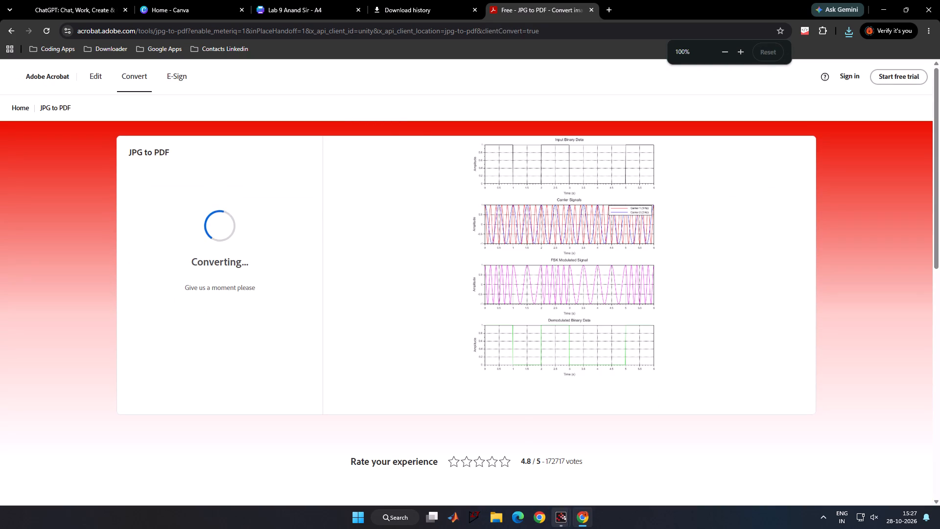
In File Explorer, open "Graphic window number 1" from the SciLab folder on drive D and examine its plots up close.
left_click(491, 518)
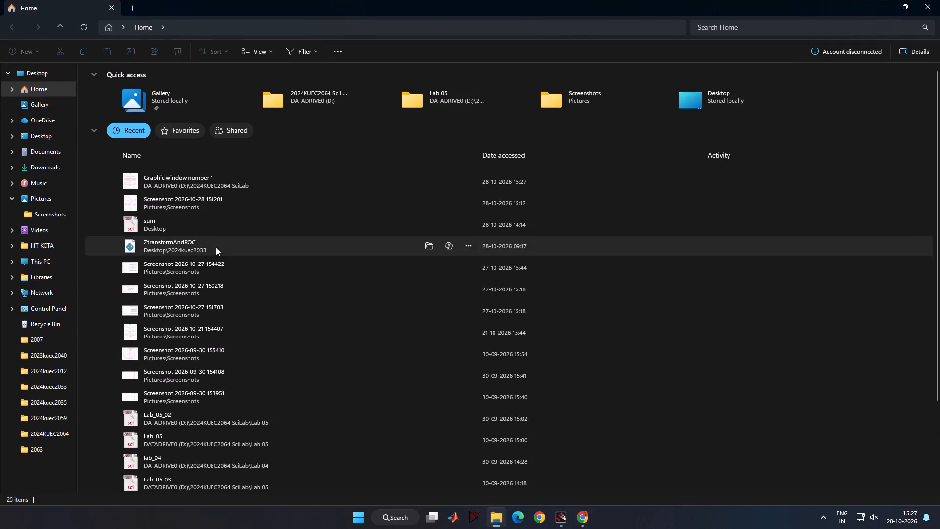
left_click(47, 287)
left_click(54, 271)
left_click(57, 259)
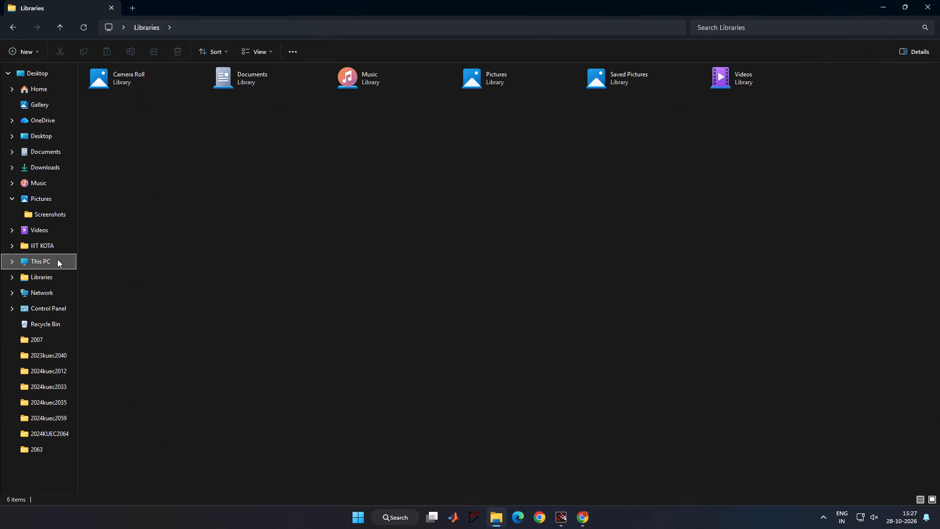
double_click(265, 81)
double_click(165, 113)
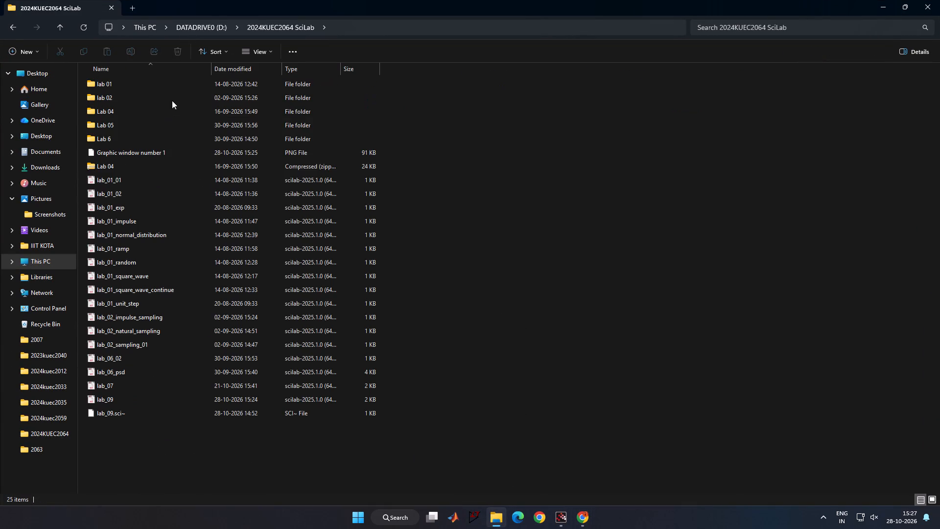
double_click(150, 149)
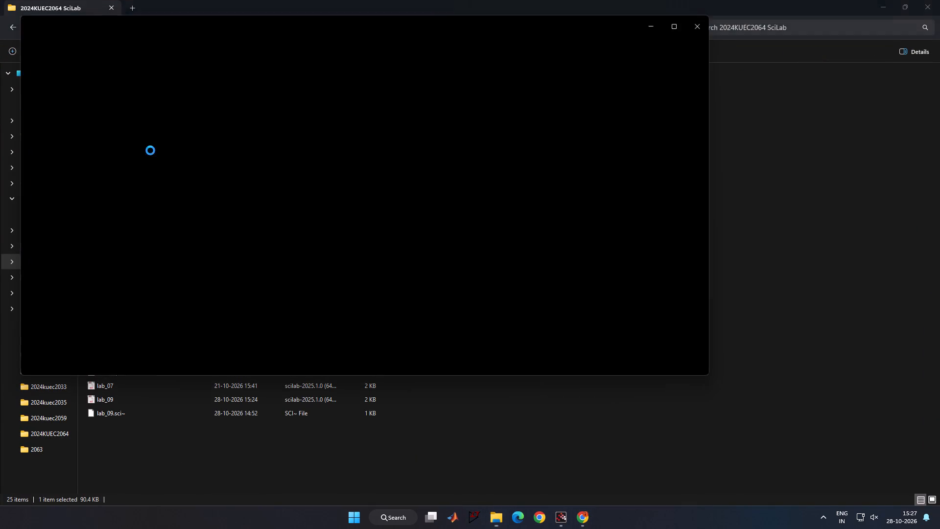
scroll(383, 278, "up", 9, "ctrl")
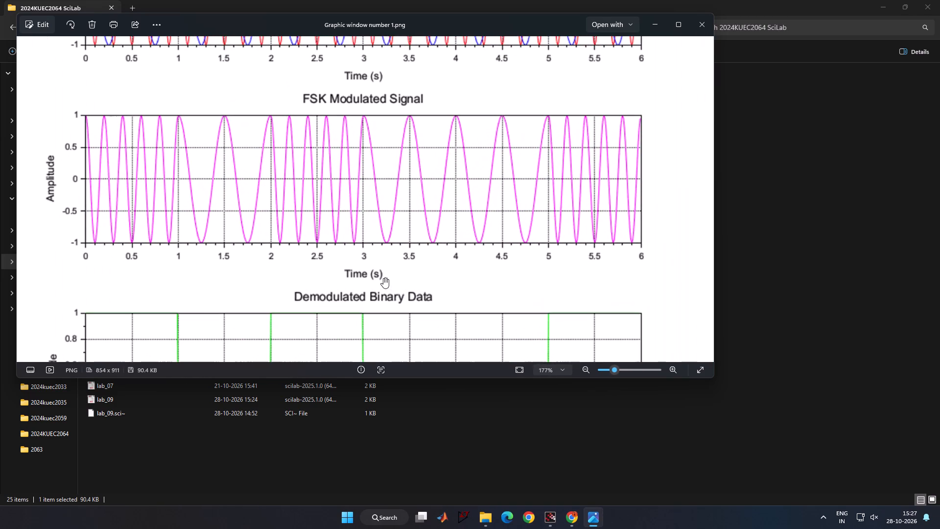
scroll(383, 278, "up", 5, "ctrl")
scroll(383, 278, "down", 8, "ctrl")
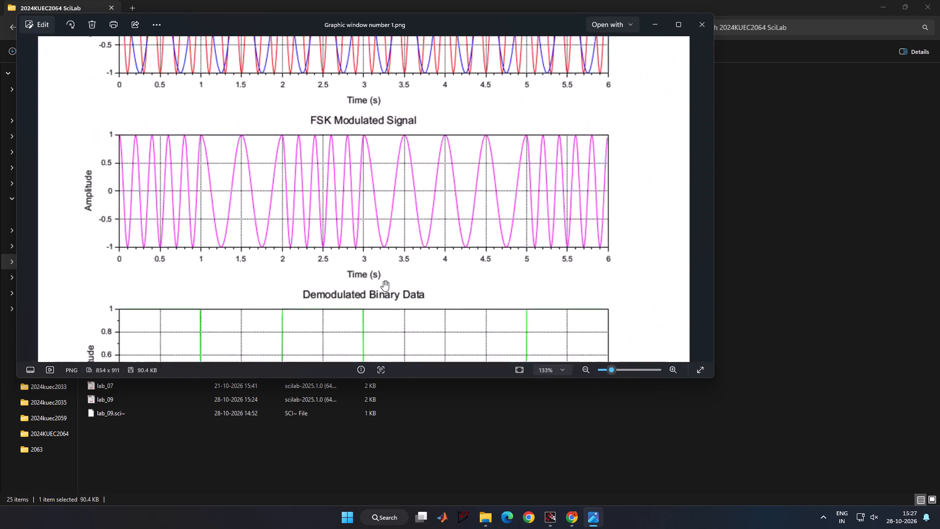
scroll(383, 281, "down", 3, "ctrl")
left_click(708, 23)
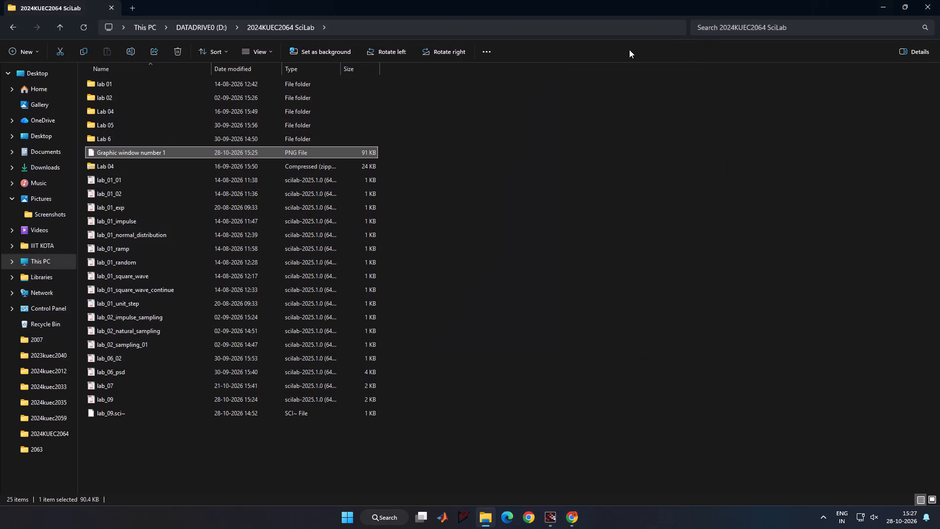
left_click(25, 209)
scroll(445, 256, "down", 4)
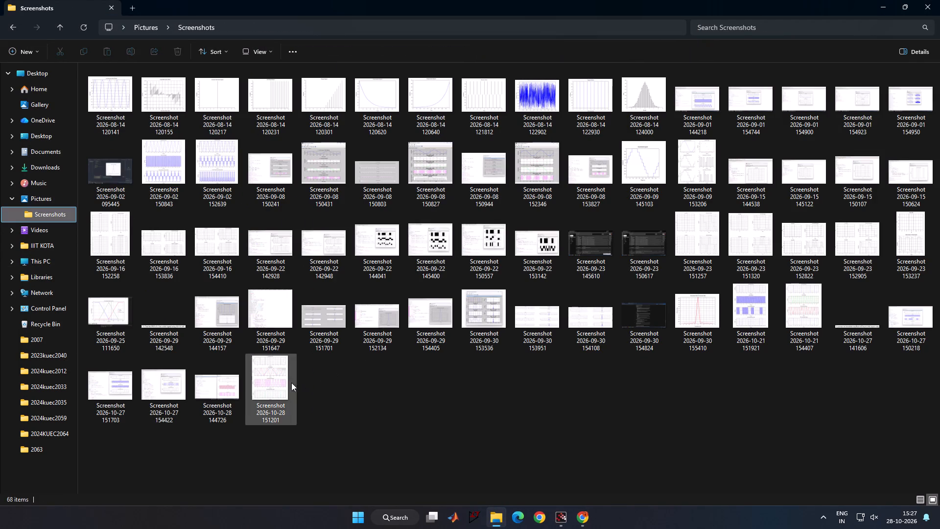
double_click(282, 383)
scroll(359, 247, "up", 8, "ctrl")
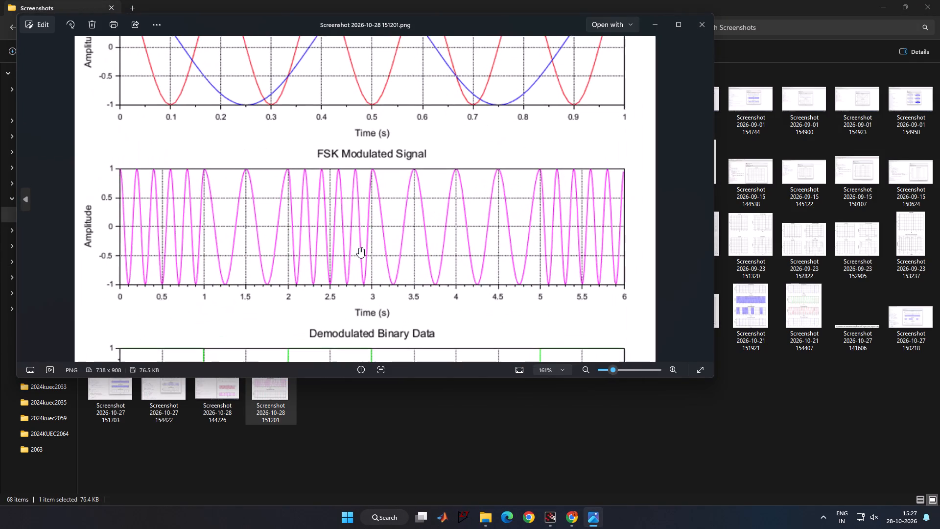
scroll(359, 247, "up", 7, "ctrl")
scroll(359, 254, "down", 9, "ctrl")
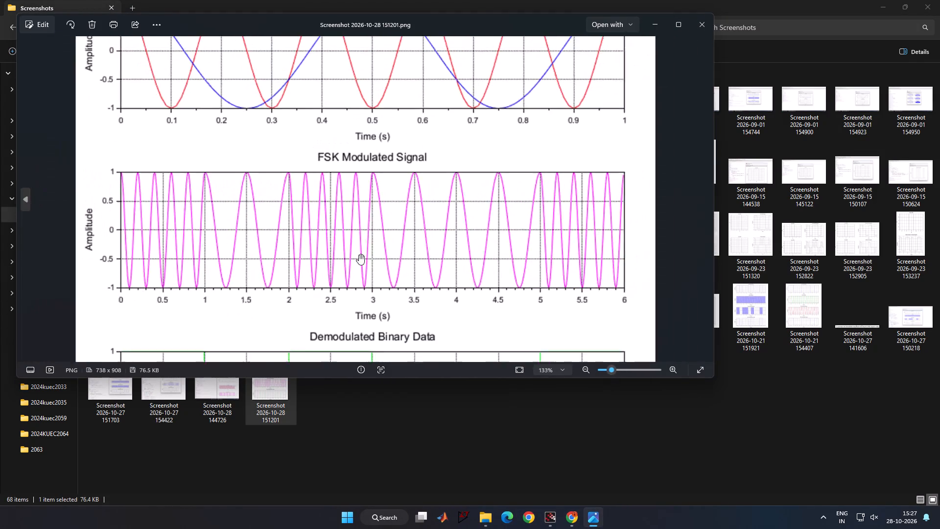
scroll(359, 254, "down", 11, "ctrl")
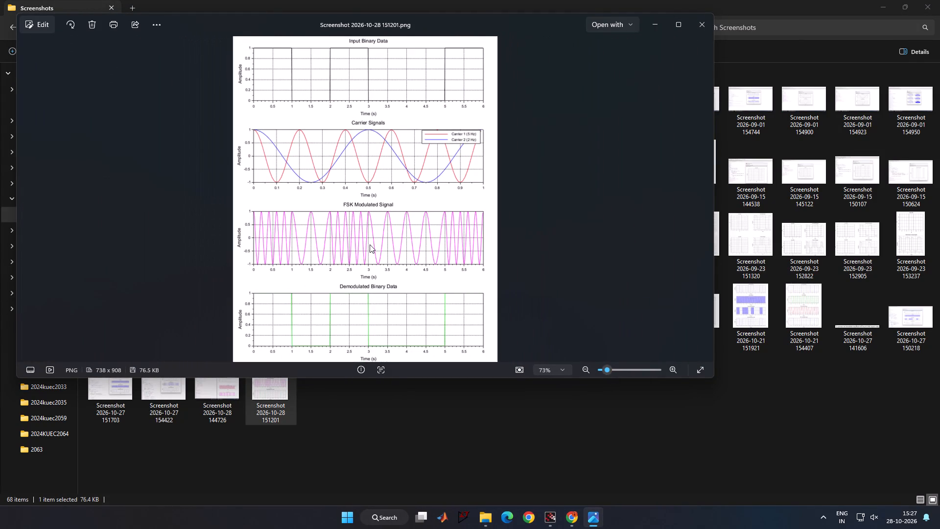
left_click(702, 25)
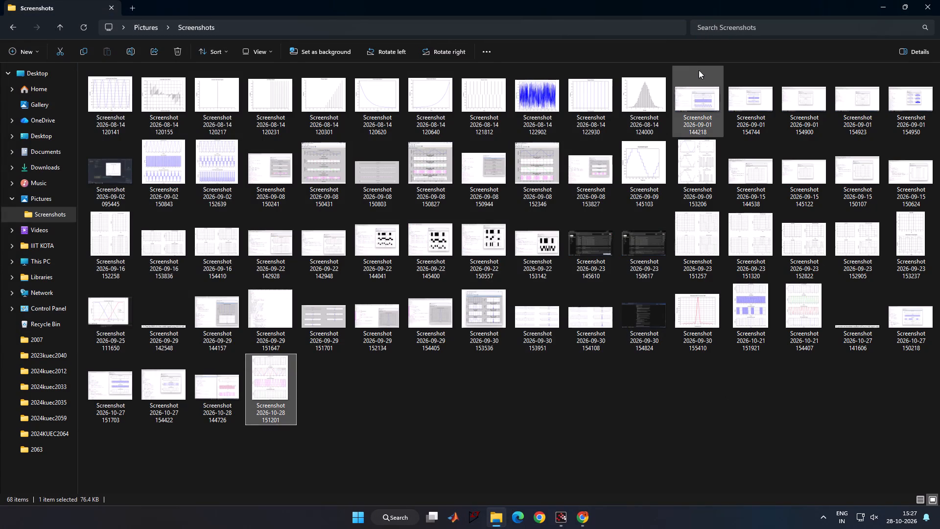
Bring Scilab's "Graphic window number 1" to the front and take a screenshot cropped tightly around its four plots.
left_click(558, 526)
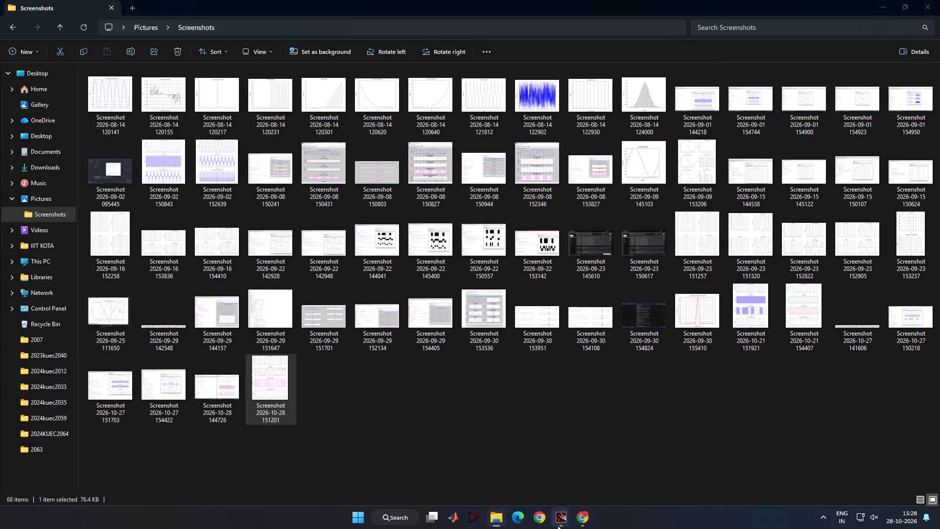
left_click(695, 454)
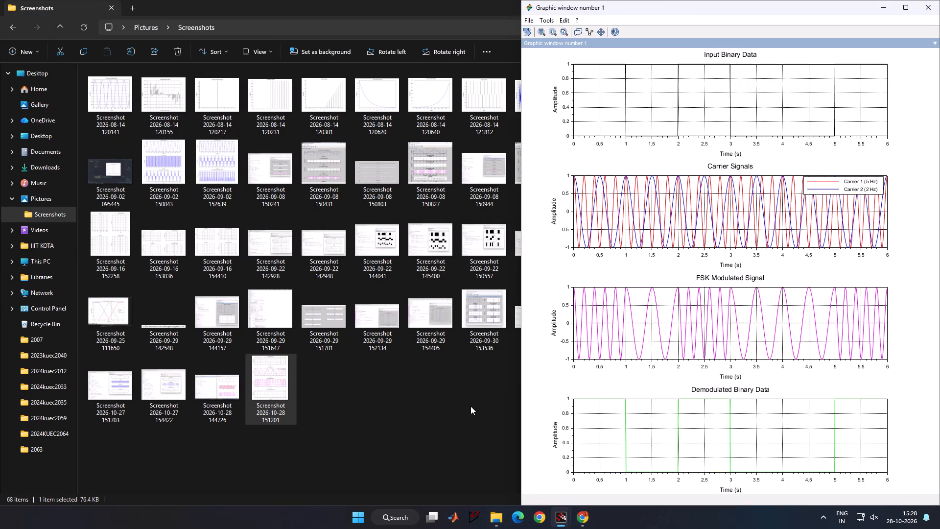
left_click(470, 406)
left_click(567, 519)
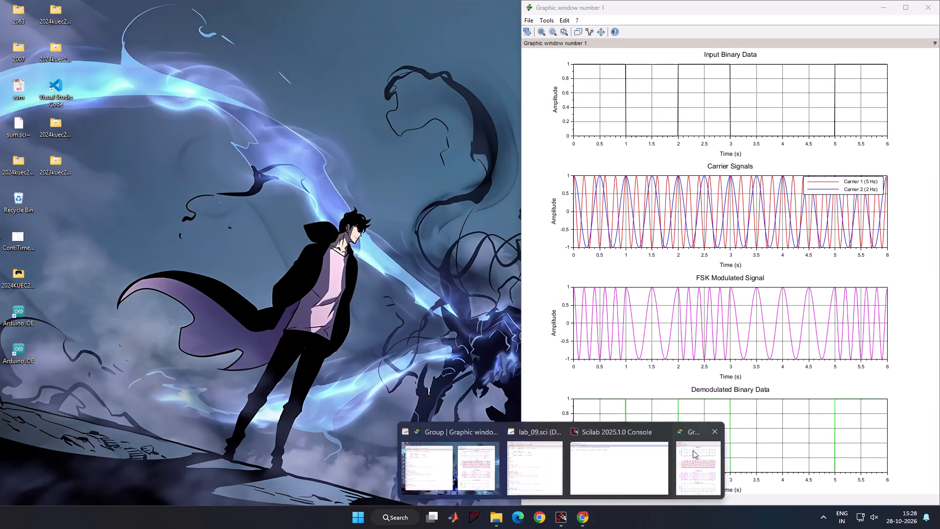
left_click(693, 450)
left_click(919, 350)
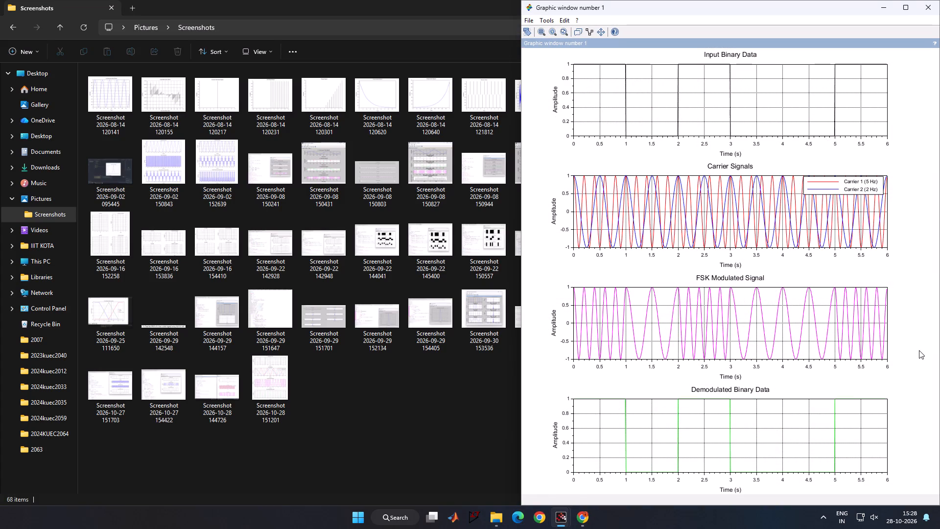
key("Print")
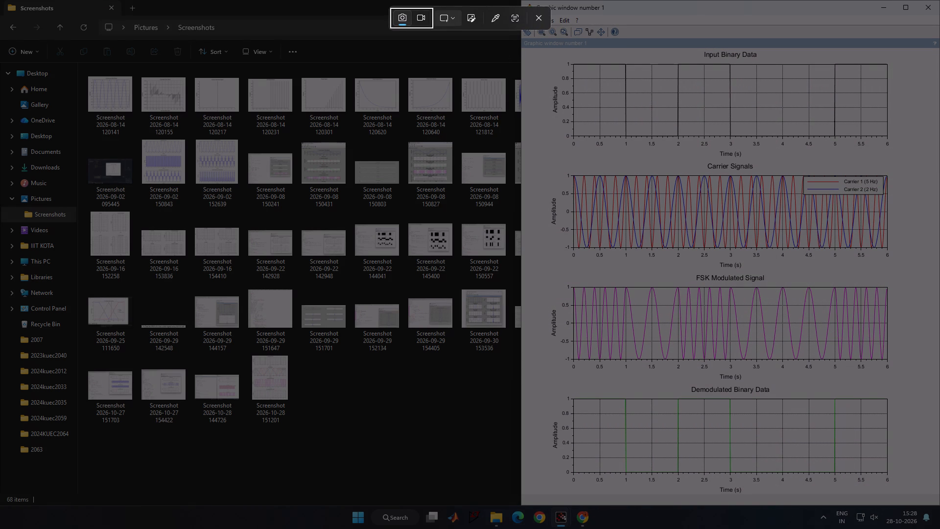
left_click_drag(549, 51, 662, 154)
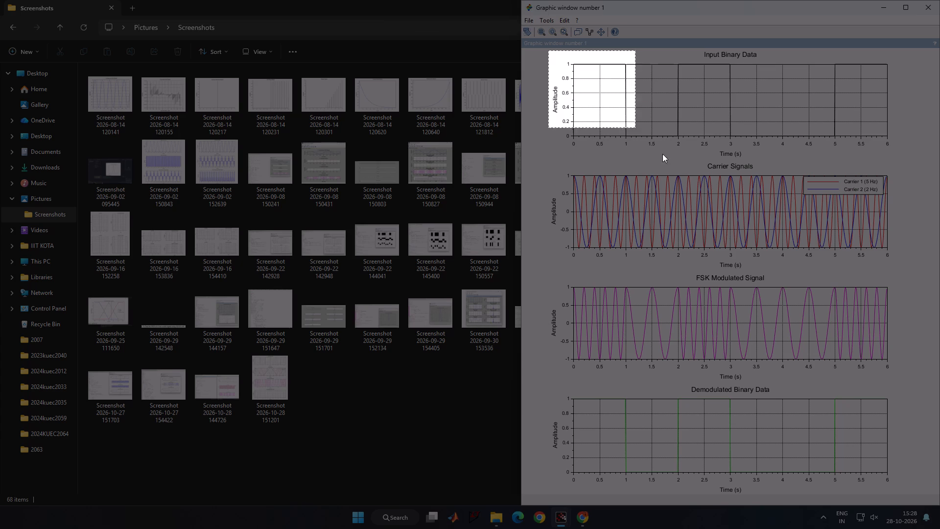
left_click_drag(662, 154, 910, 495)
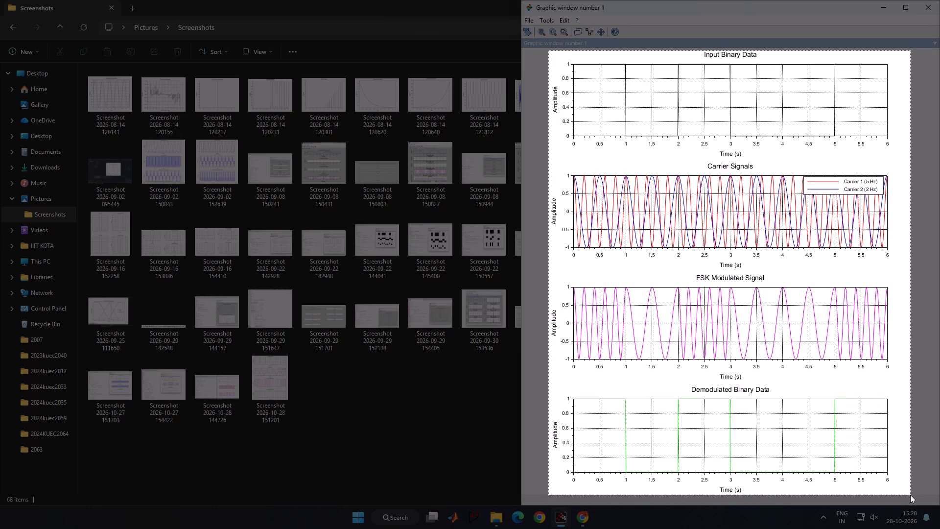
left_click_drag(910, 495, 896, 494)
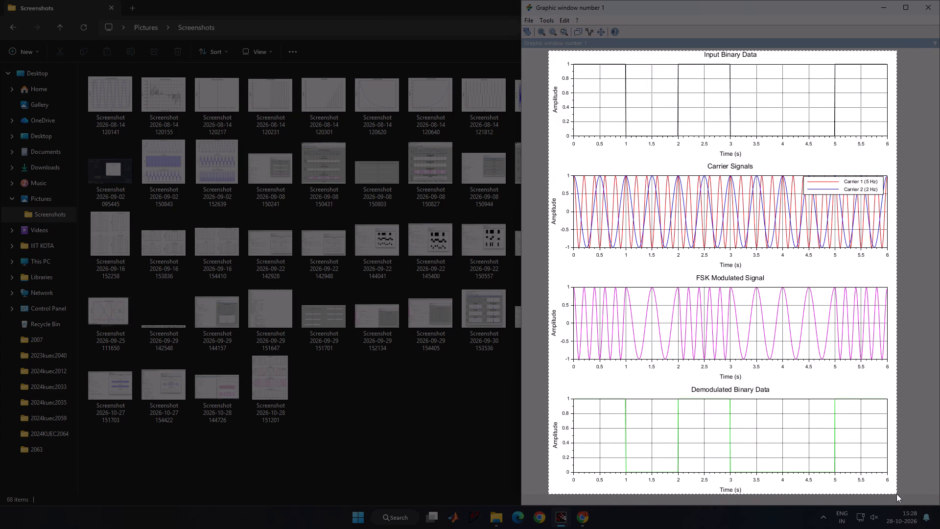
left_click_drag(896, 494, 896, 493)
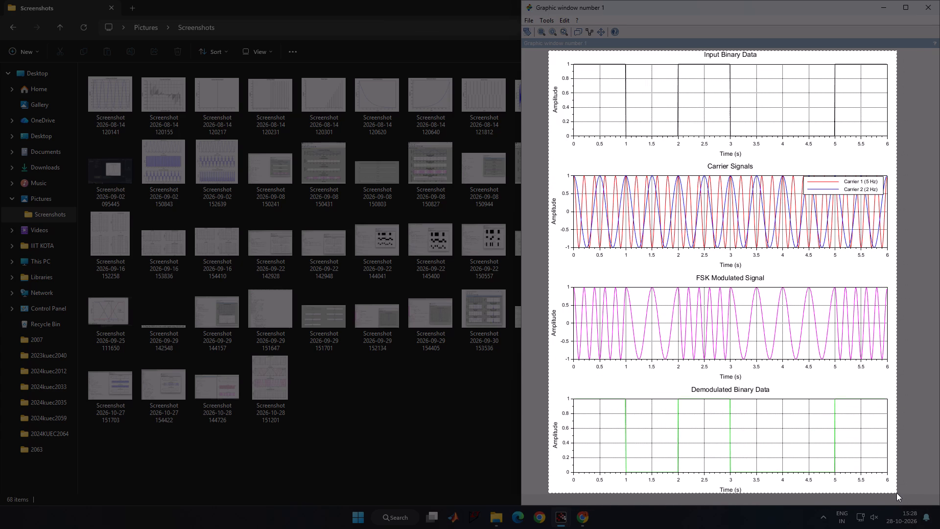
left_click_drag(896, 493, 894, 495)
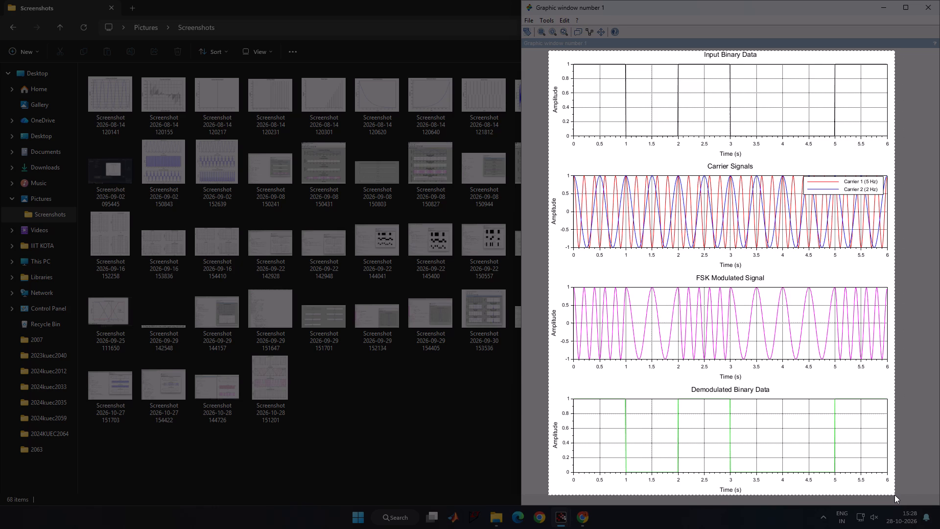
left_click_drag(894, 495, 893, 495)
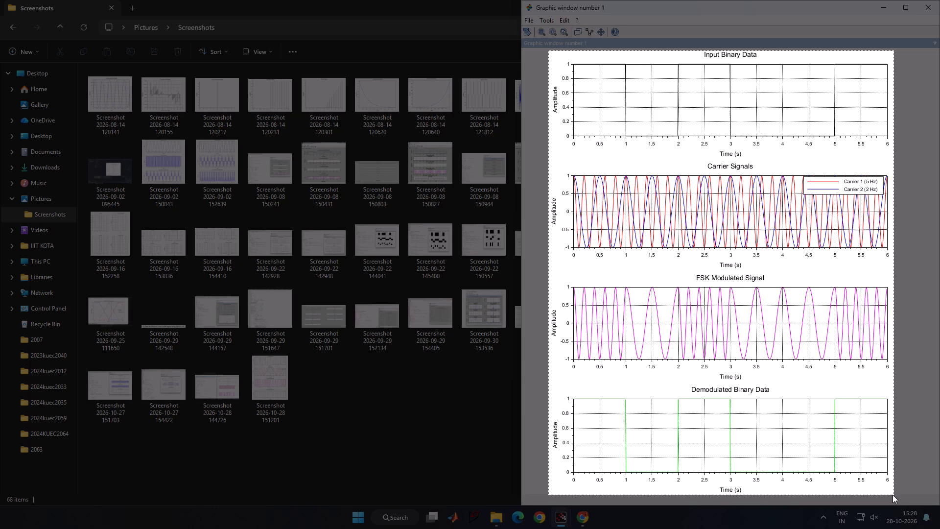
left_click_drag(893, 495, 891, 497)
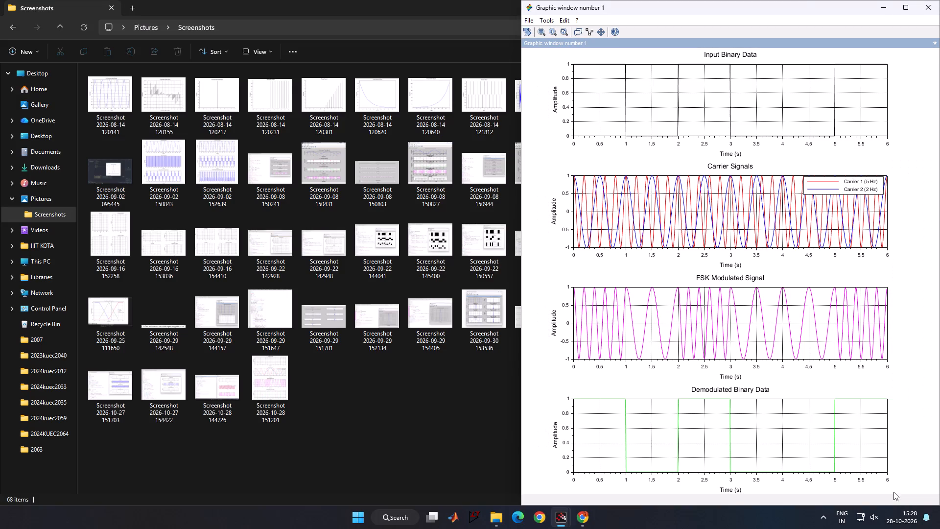
left_click(586, 517)
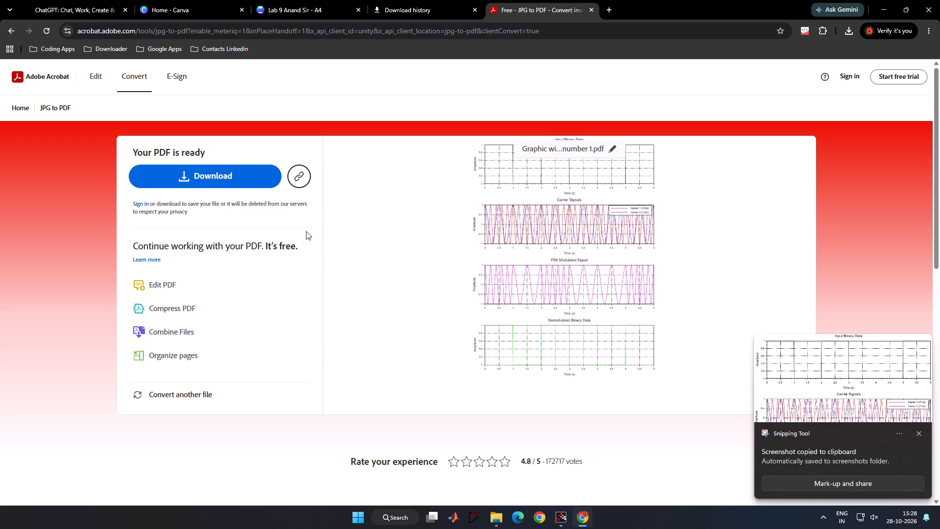
left_click(17, 28)
left_click(503, 308)
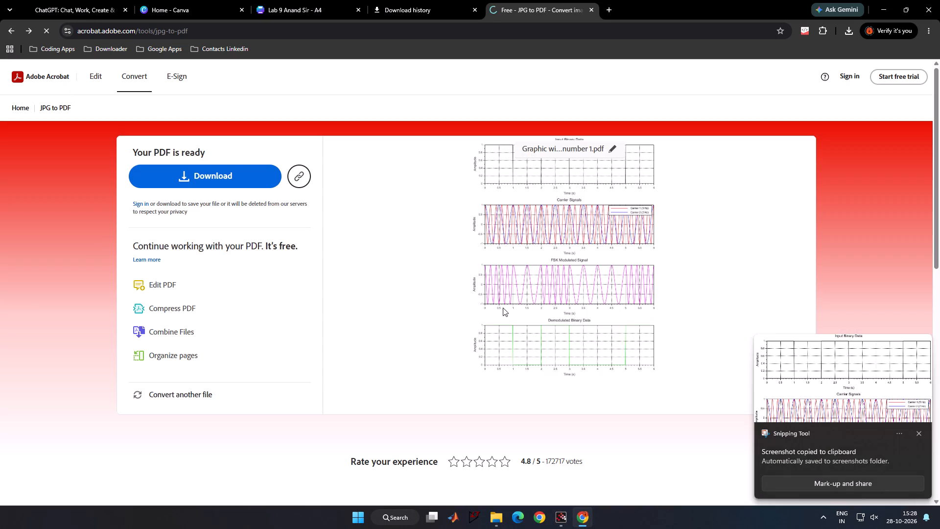
left_click(7, 27)
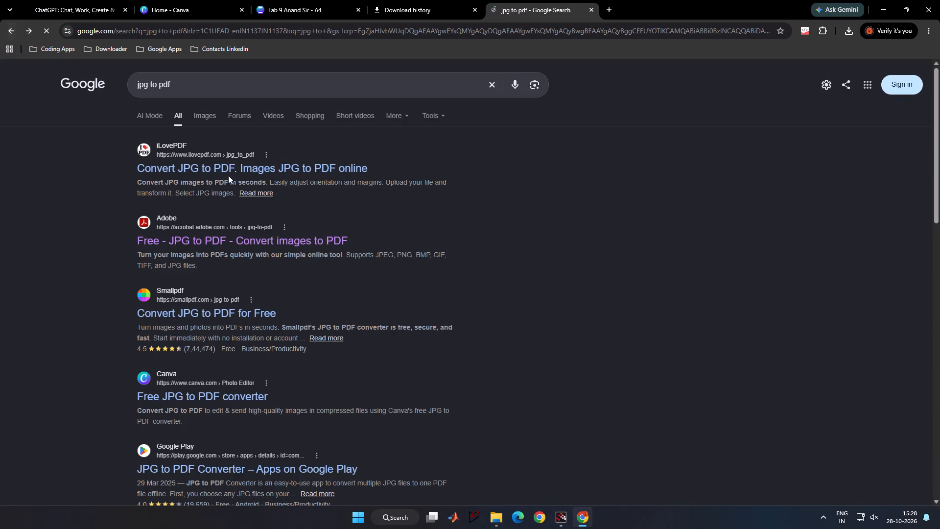
left_click(210, 236)
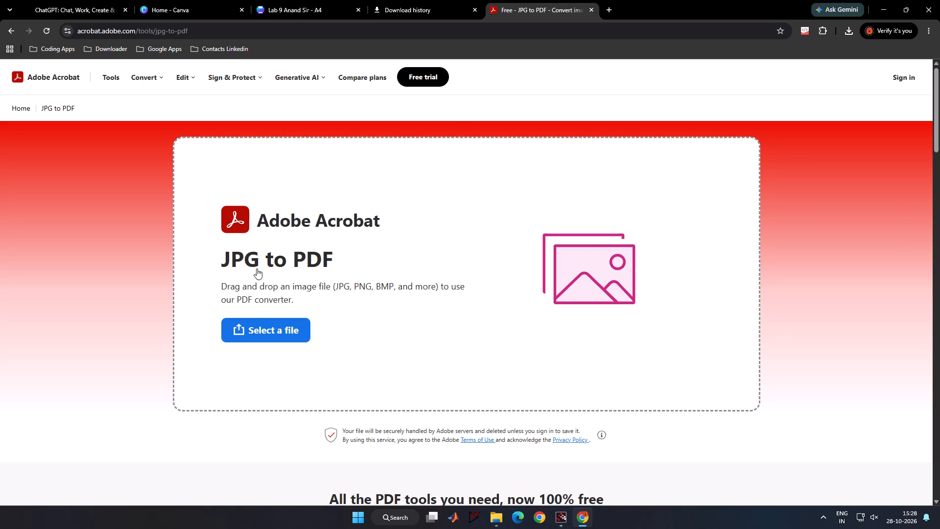
left_click(250, 333)
left_click(149, 170)
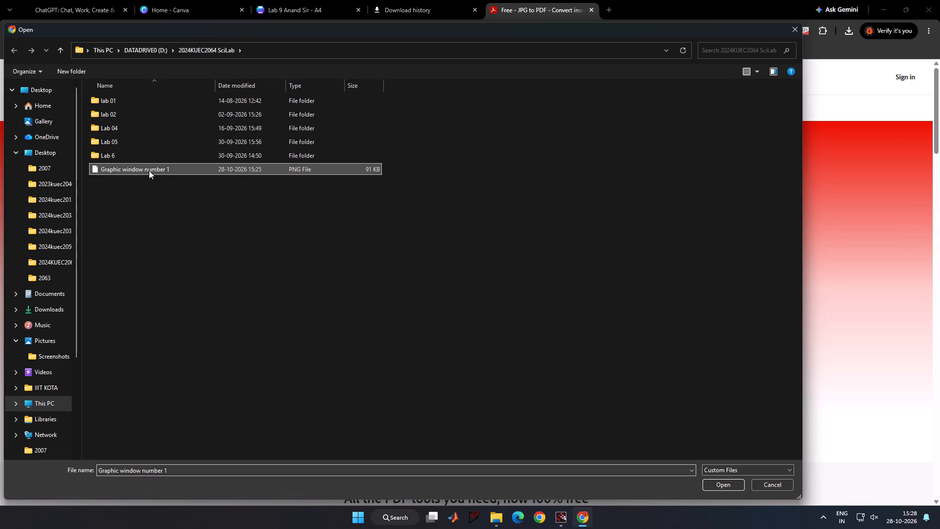
left_click(44, 356)
scroll(305, 257, "down", 9)
left_click(262, 425)
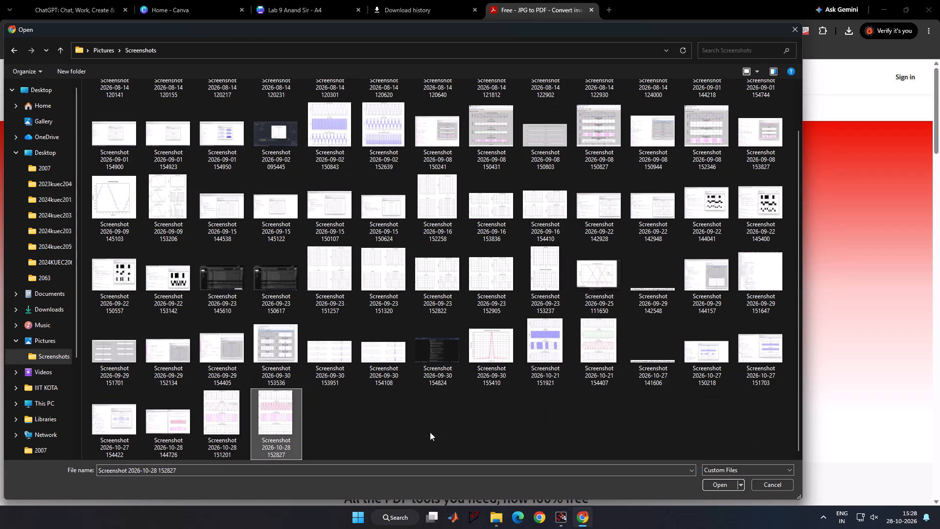
left_click(717, 488)
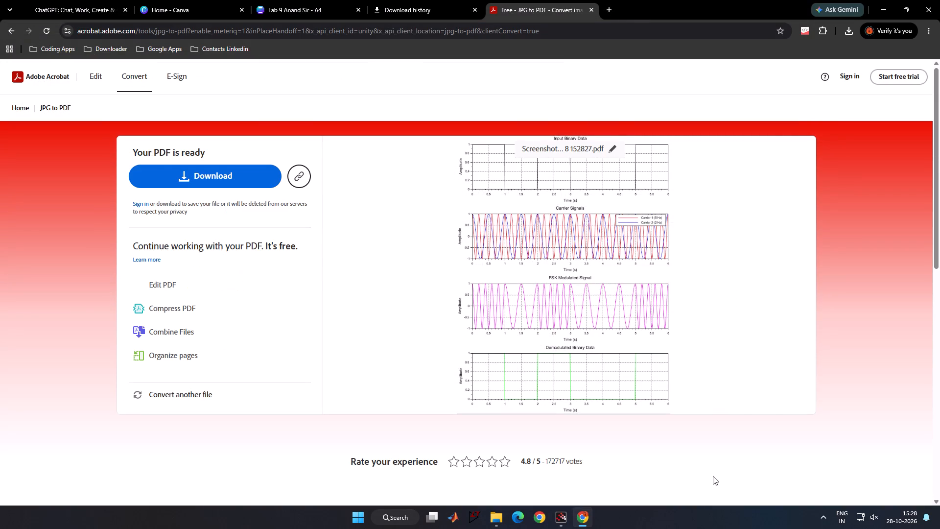
Download the PDF converted from the new screenshot.
left_click(186, 177)
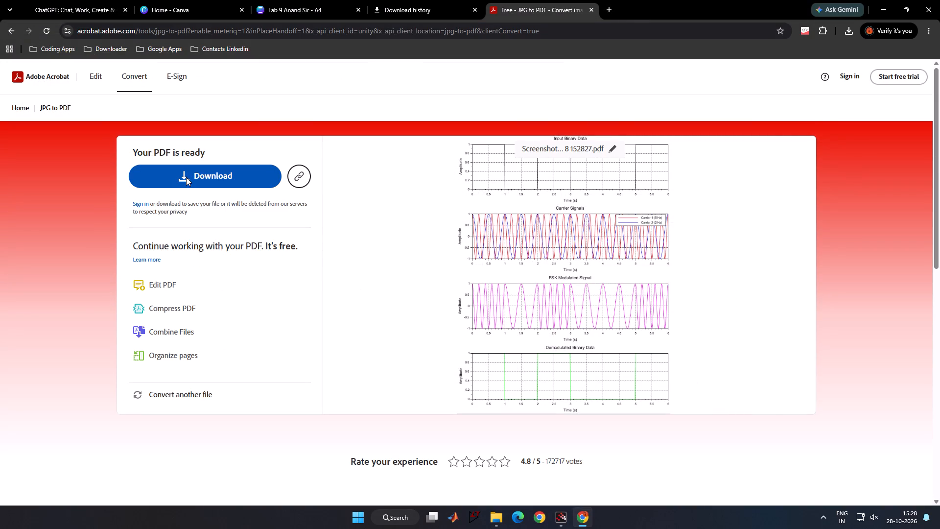
Open the downloaded screenshot PDF, examine all four plots' sharpness and colours at different zoom levels, and close it.
left_click(758, 58)
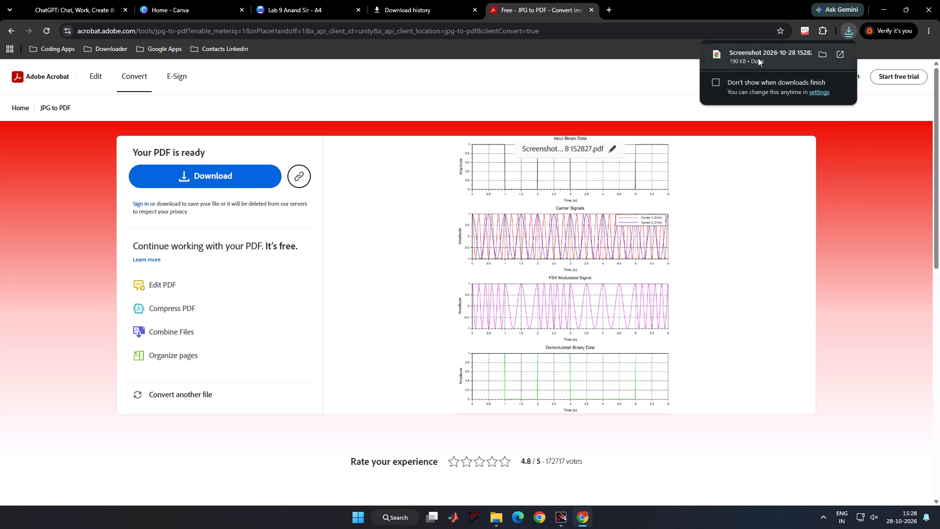
scroll(552, 320, "up", 8, "ctrl")
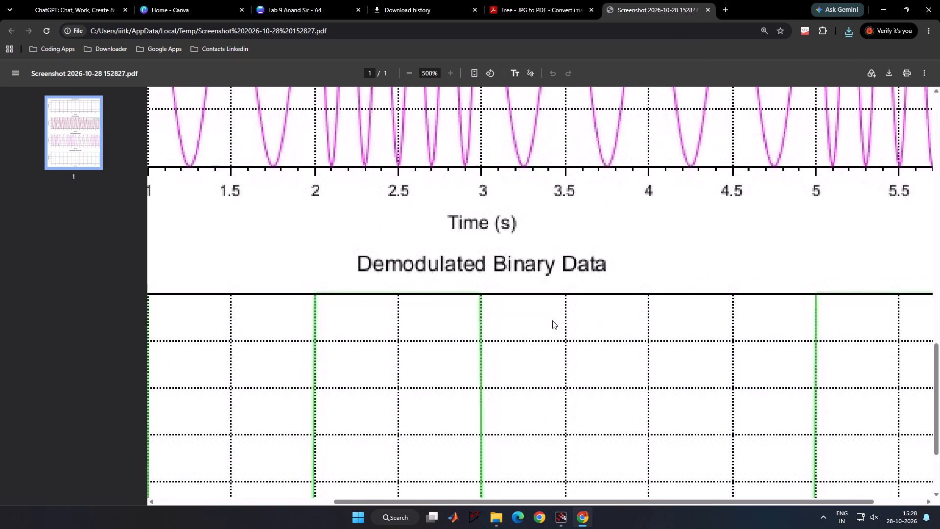
scroll(552, 320, "down", 6, "ctrl")
scroll(552, 320, "up", 4, "ctrl")
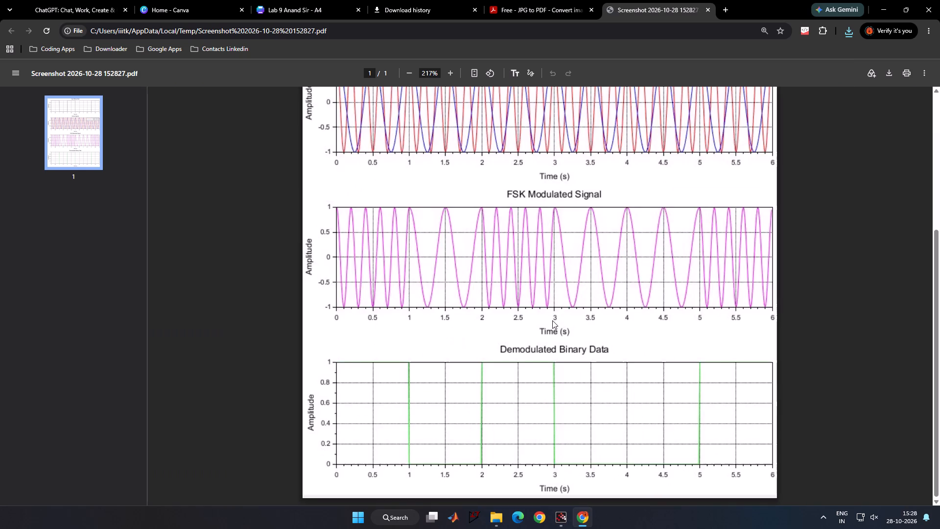
scroll(552, 320, "up", 8)
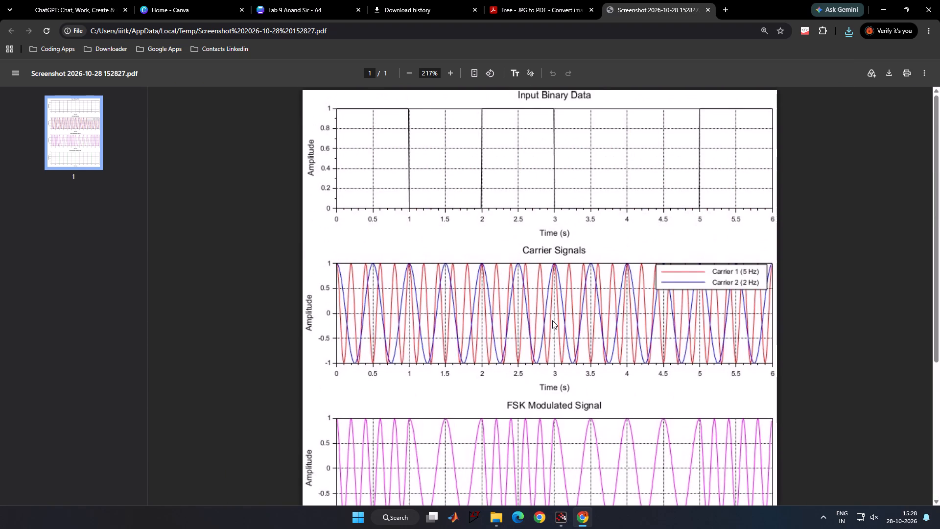
scroll(552, 320, "up", 1, "ctrl")
scroll(552, 320, "down", 7, "ctrl")
scroll(552, 320, "up", 4, "ctrl")
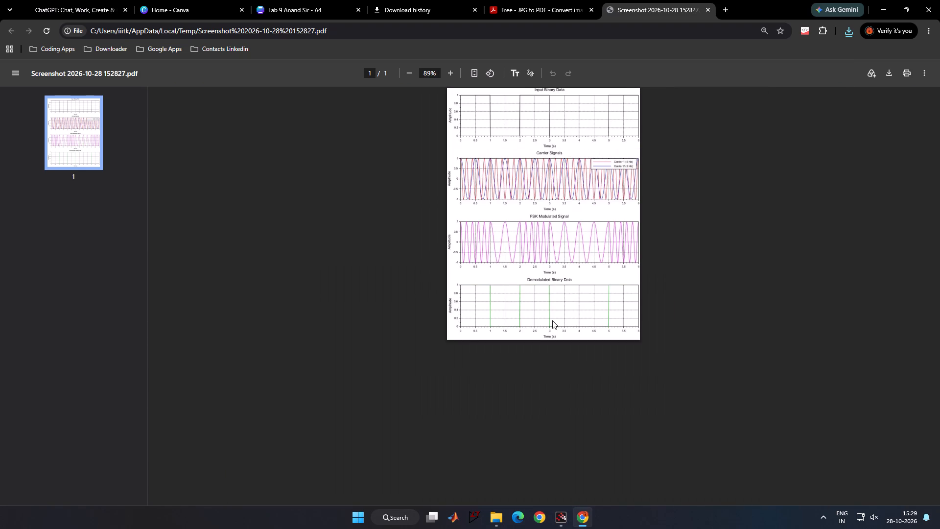
scroll(552, 320, "up", 3, "ctrl")
left_click(704, 10)
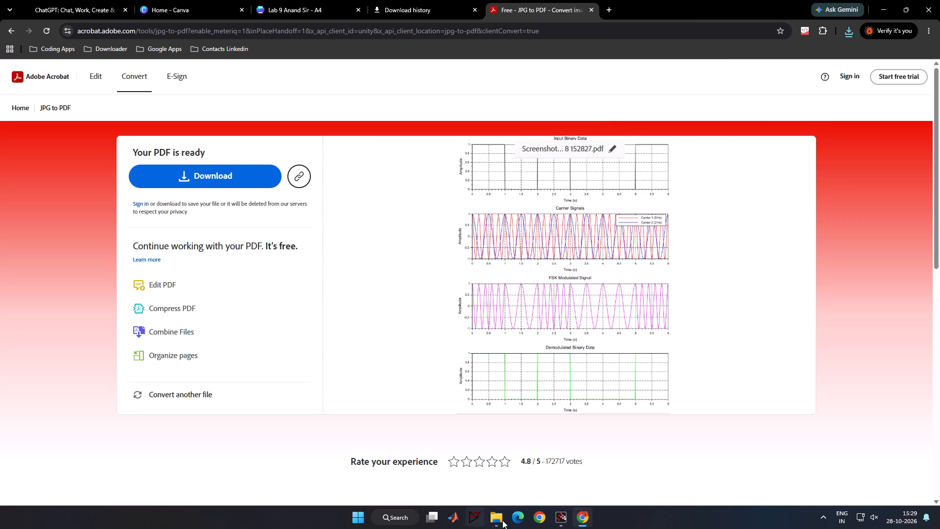
Switch to the Lab 9 design in Canva and delete the plots image from the A4 page.
left_click(305, 0)
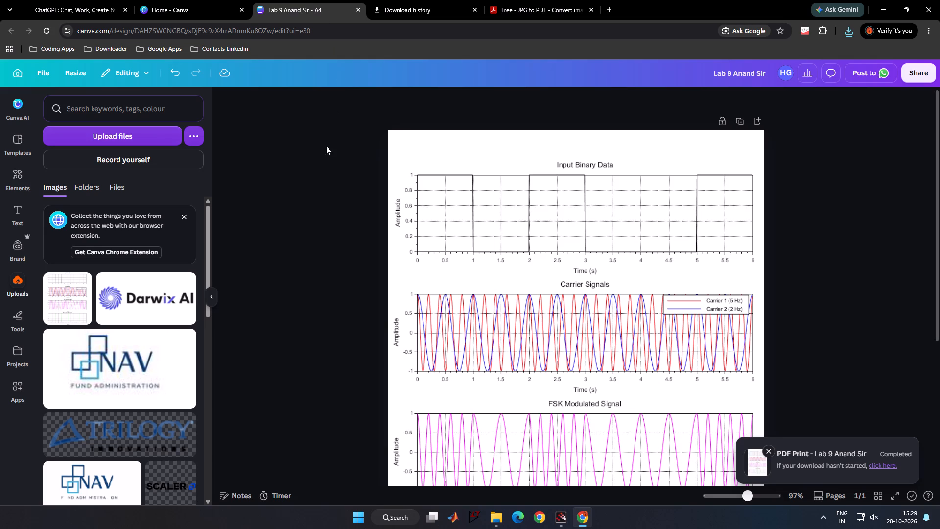
scroll(340, 187, "down", 7)
scroll(371, 216, "up", 7)
scroll(365, 205, "down", 9)
left_click(499, 318)
key("BackSpace")
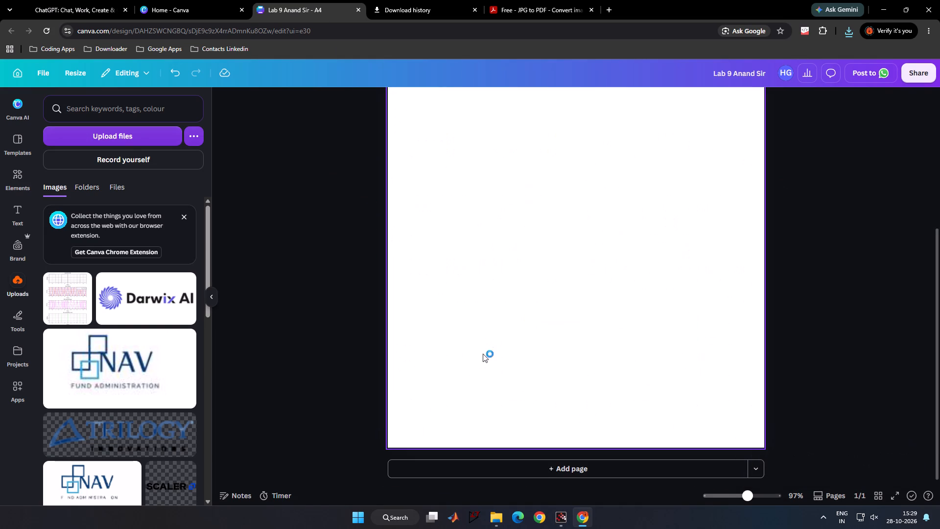
Paste the new plots screenshot onto the blank A4 page and enlarge it from the page's top-left corner to nearly full page width.
key("ctrl+v")
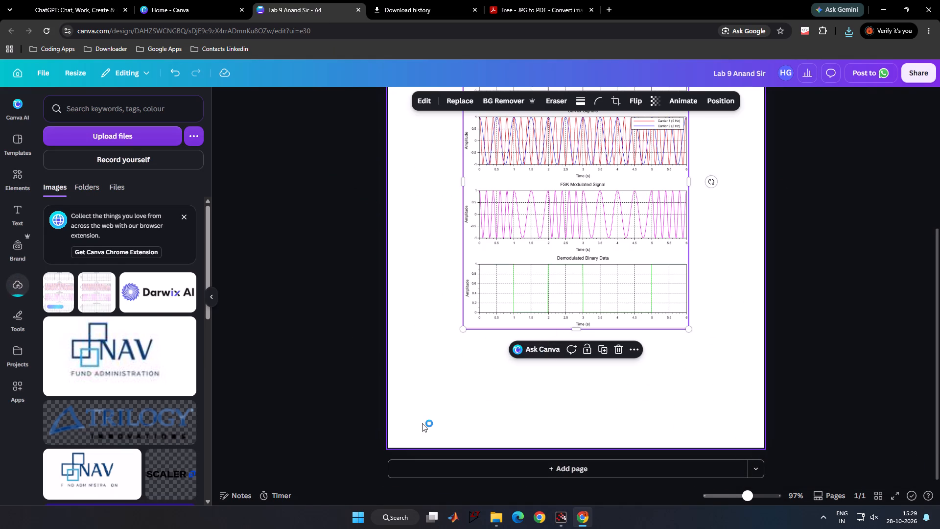
scroll(421, 423, "up", 5)
left_click(516, 405)
left_click_drag(512, 387, 444, 278)
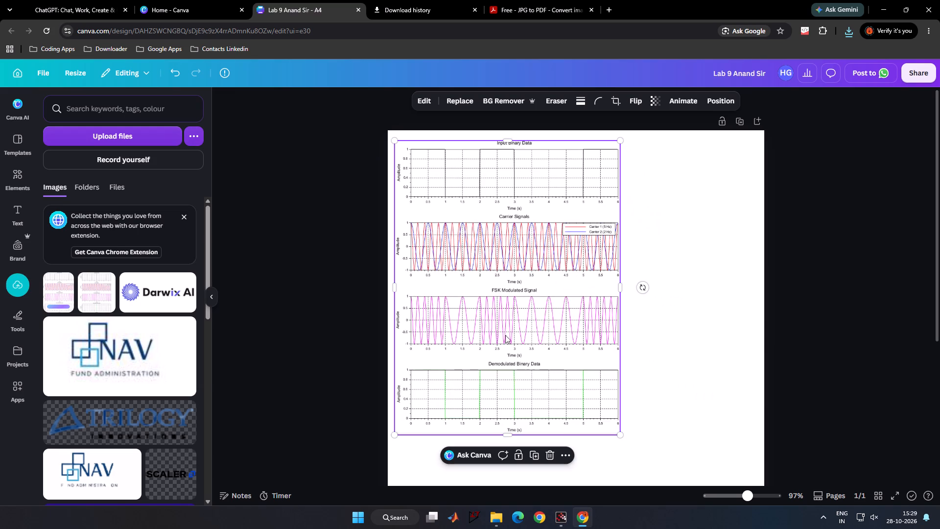
left_click_drag(623, 435, 694, 501)
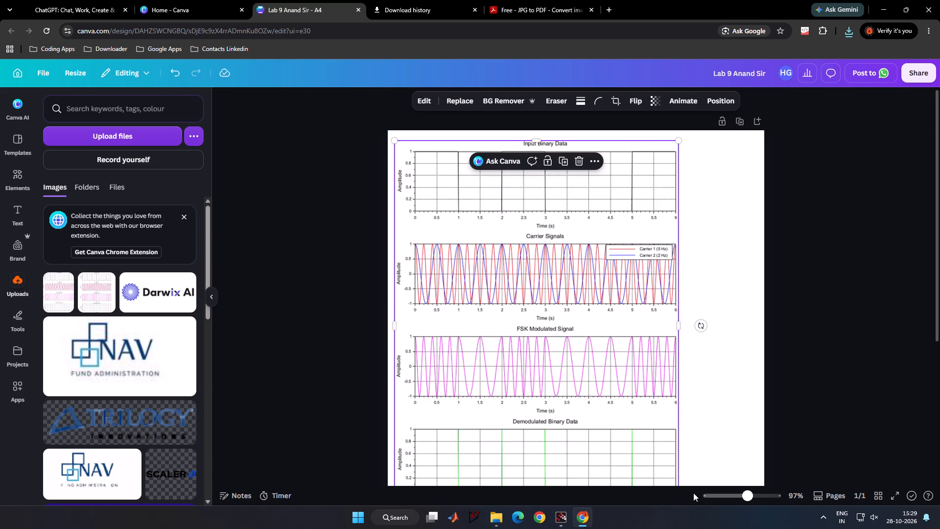
scroll(753, 404, "down", 4)
left_click_drag(680, 315, 742, 439)
left_click(841, 384)
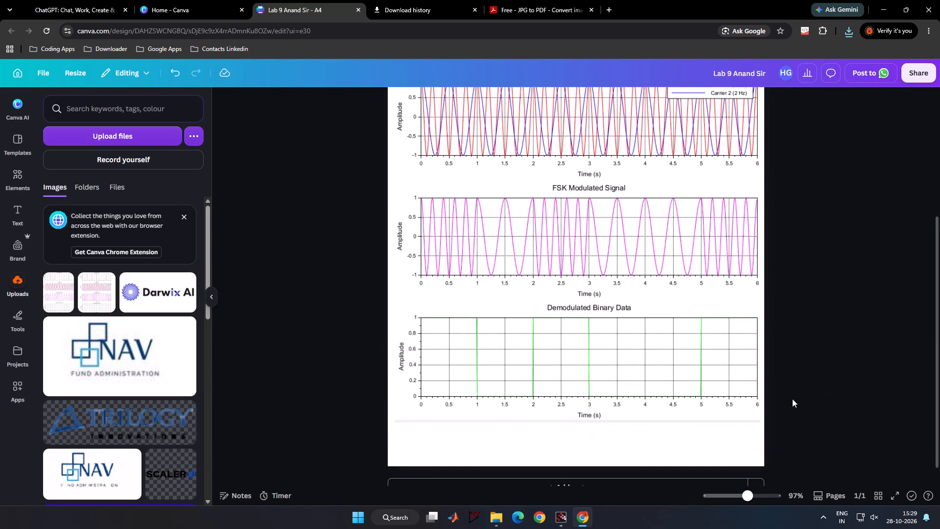
Centre the enlarged plots image horizontally on the A4 page and adjust its vertical position to balance the top and bottom margins.
scroll(674, 414, "up", 5)
left_click(674, 414)
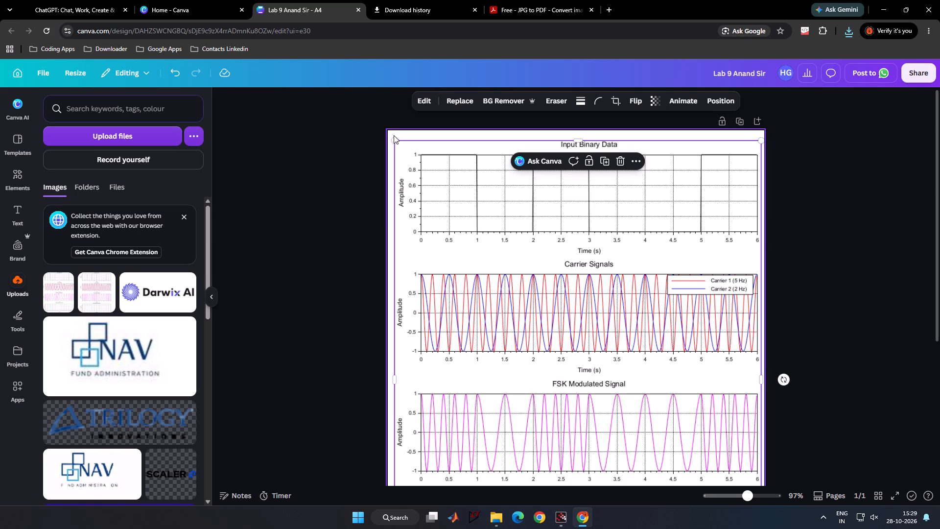
scroll(738, 306, "down", 7)
left_click_drag(593, 313, 592, 321)
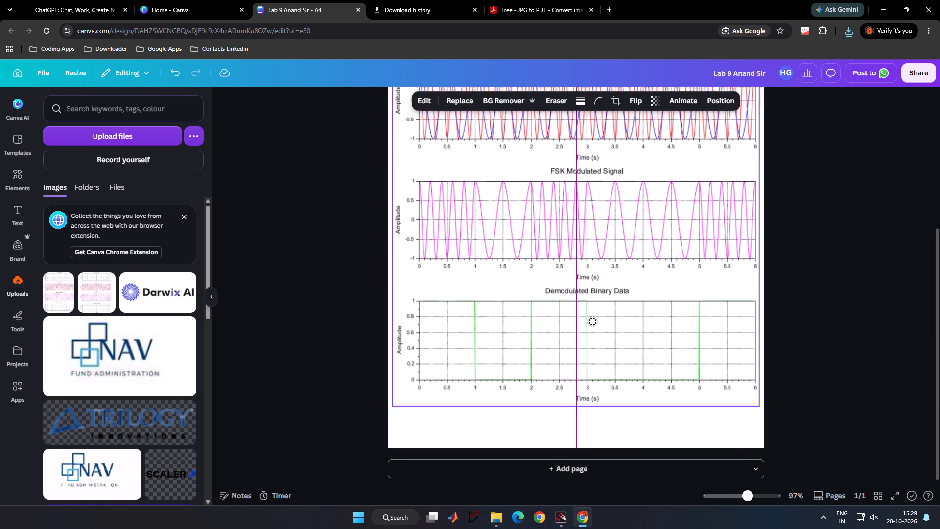
left_click_drag(592, 321, 592, 339)
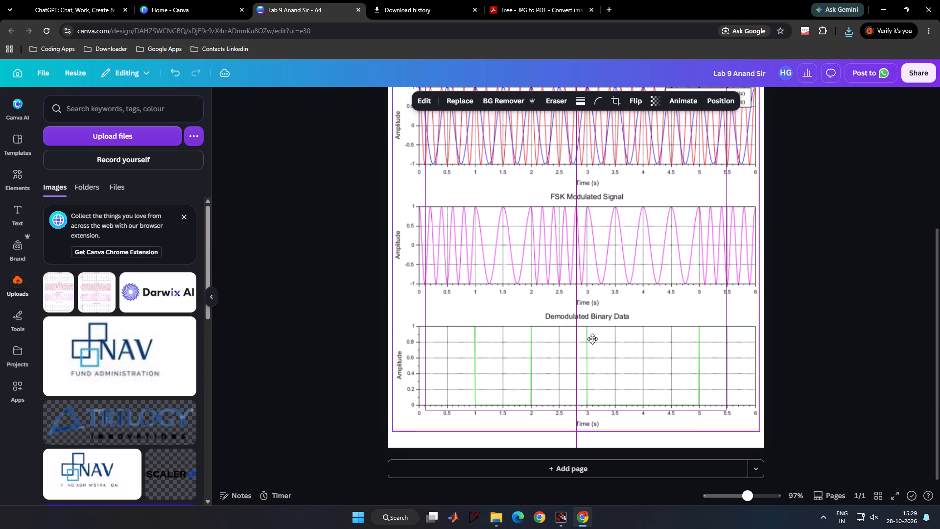
left_click_drag(592, 339, 589, 327)
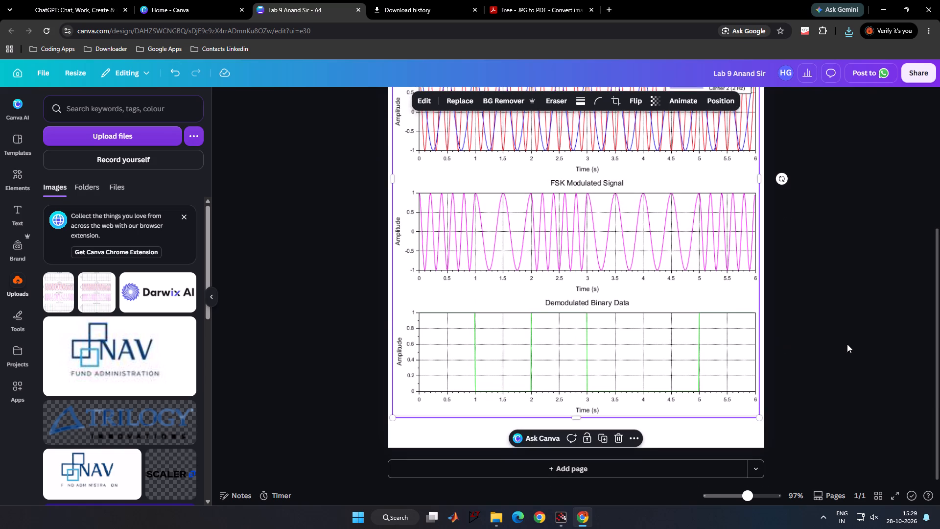
scroll(847, 344, "up", 7)
scroll(847, 343, "down", 3)
left_click(847, 339)
scroll(840, 361, "up", 6)
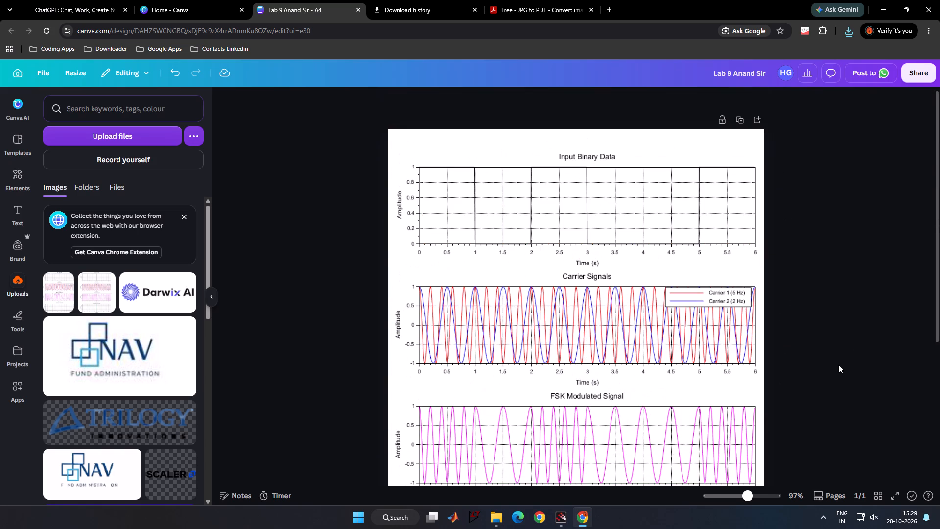
Download the Lab 9 design as a print-preset PDF with the RGB colour profile.
left_click(911, 75)
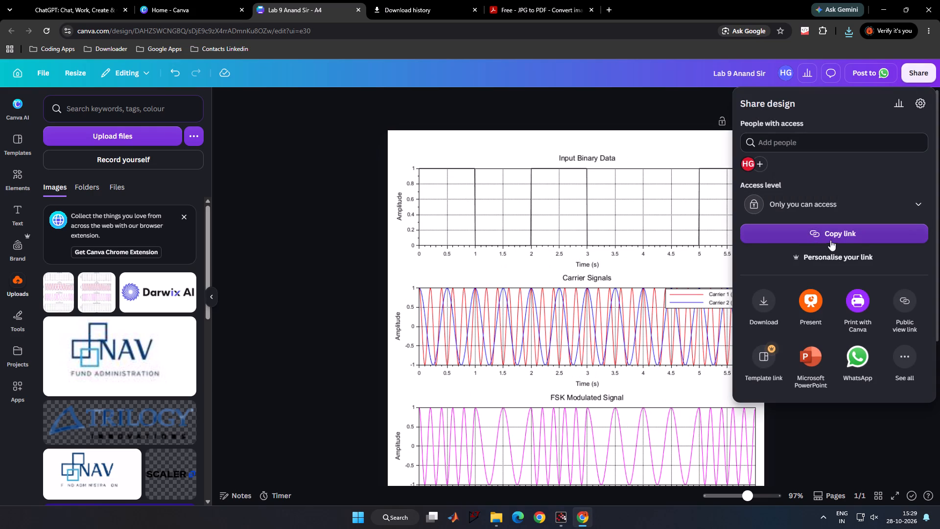
left_click(769, 301)
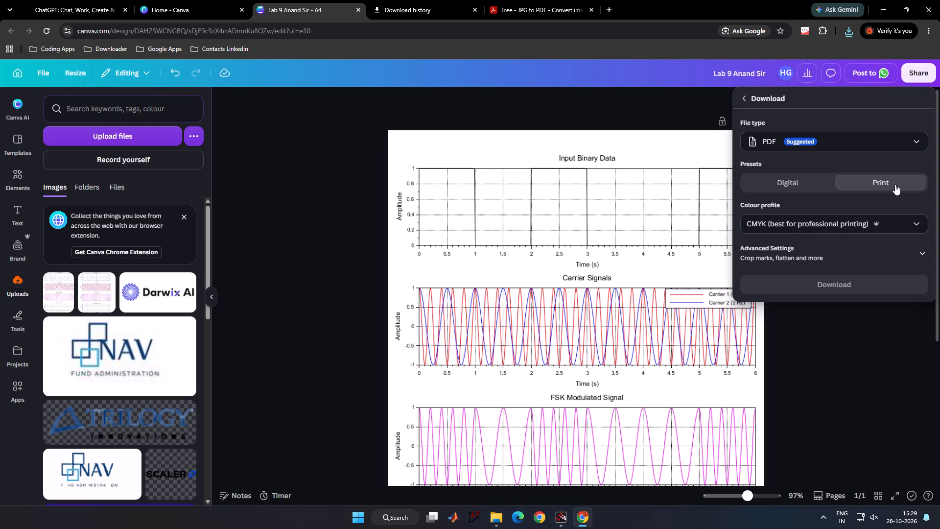
left_click(832, 227)
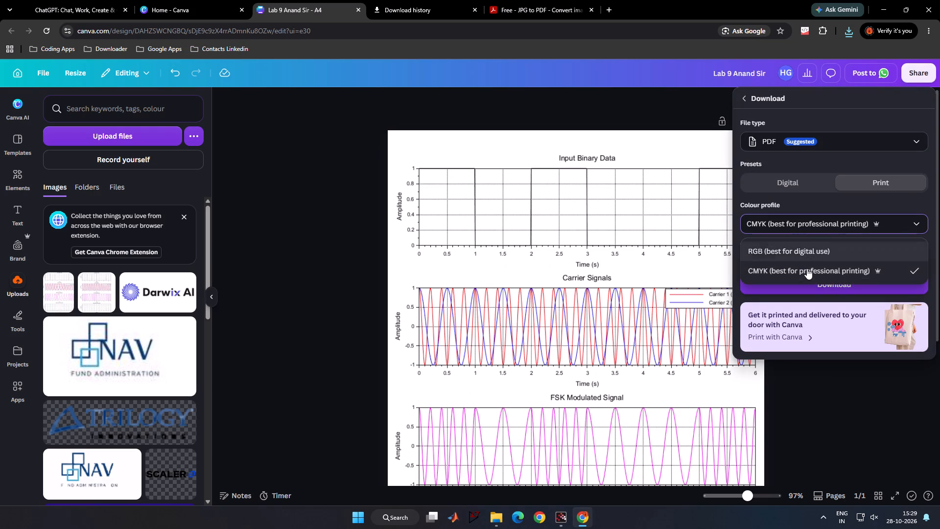
left_click(810, 255)
left_click(798, 285)
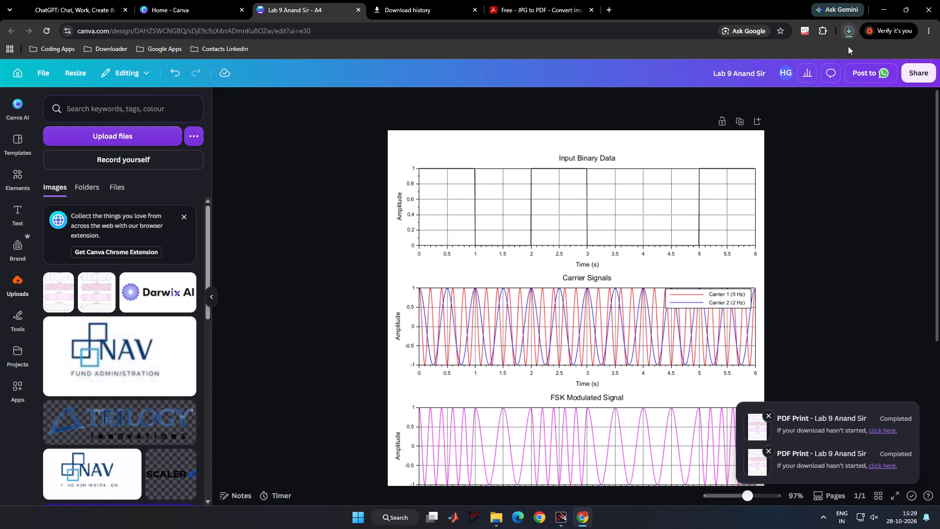
Open the newly downloaded Lab 9 PDF and check all four plots on the page.
left_click(769, 52)
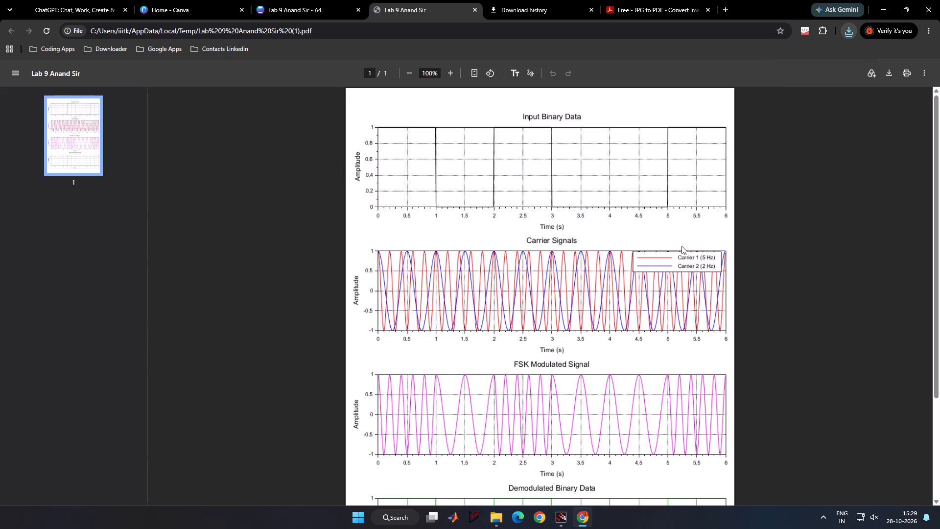
scroll(676, 300, "down", 7)
scroll(675, 304, "up", 7)
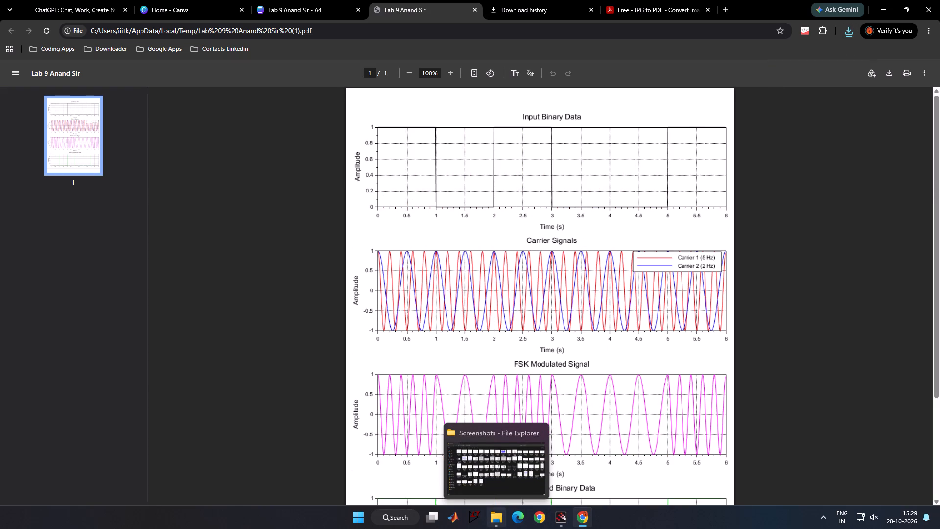
Search the web for LimeWire in a new tab and open its file-sharing site.
left_click(724, 10)
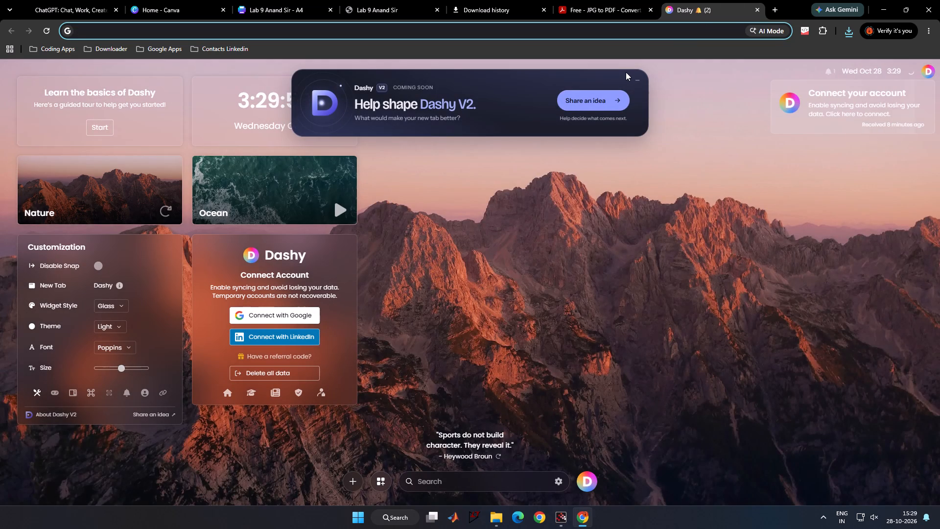
type("lime")
key("space")
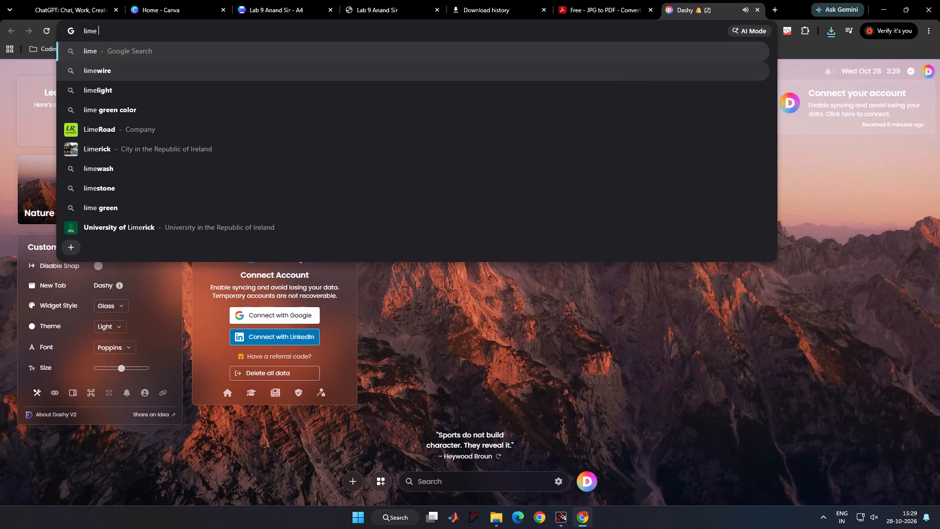
type("wore")
key("Return")
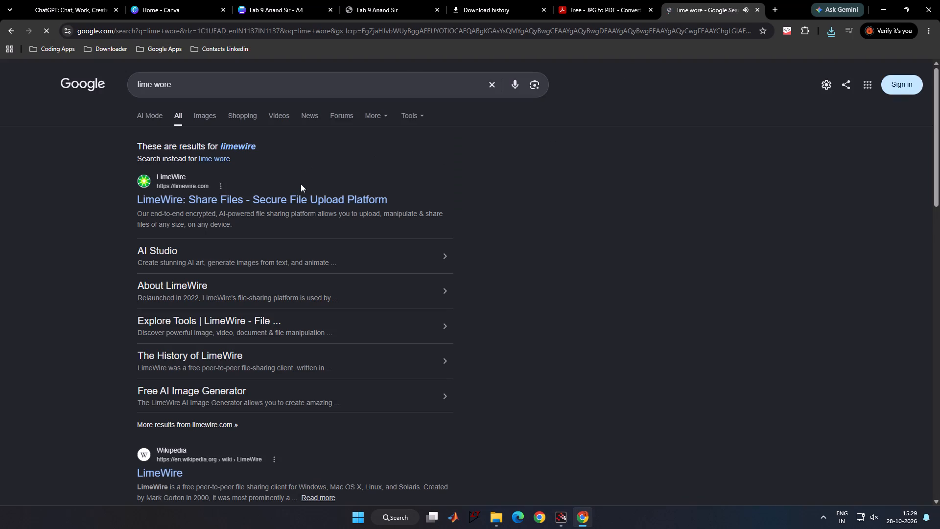
left_click(304, 192)
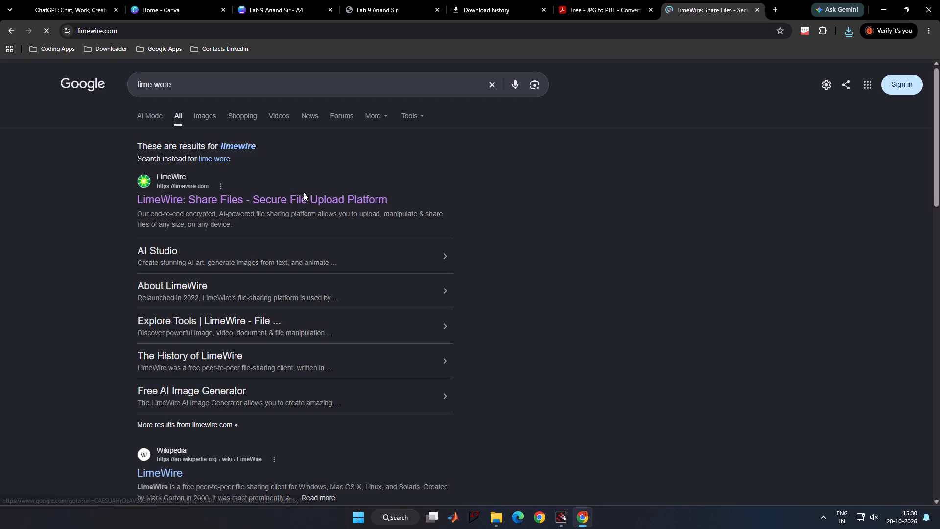
Start a file upload on LimeWire and browse to the Downloads folder in the file picker.
left_click(463, 340)
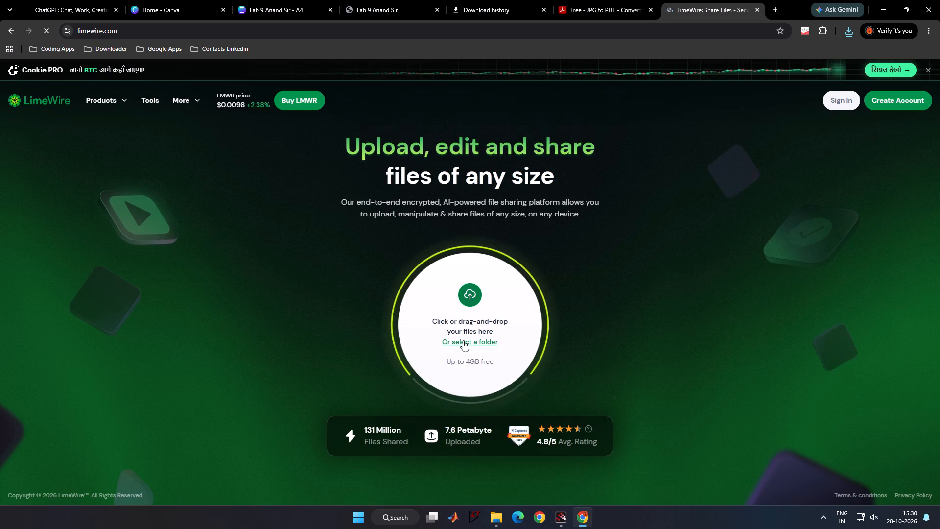
left_click(458, 357)
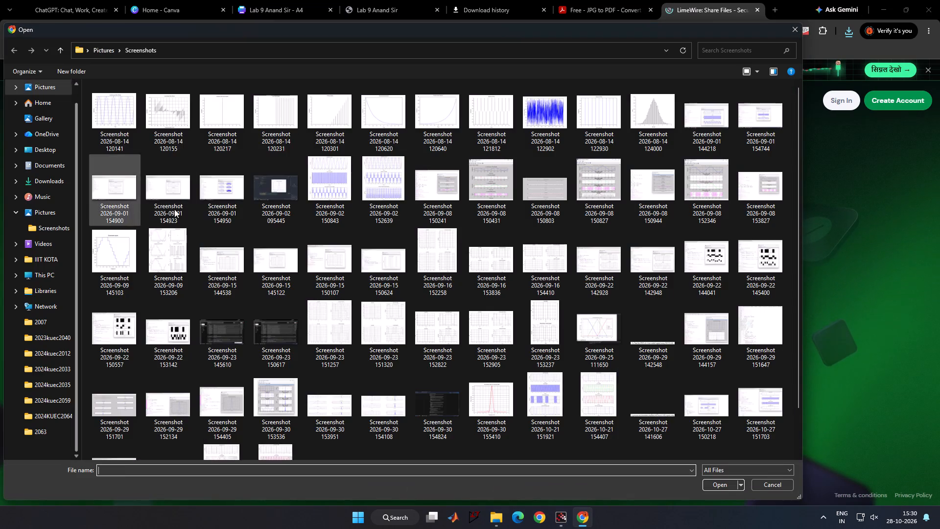
scroll(224, 226, "down", 8)
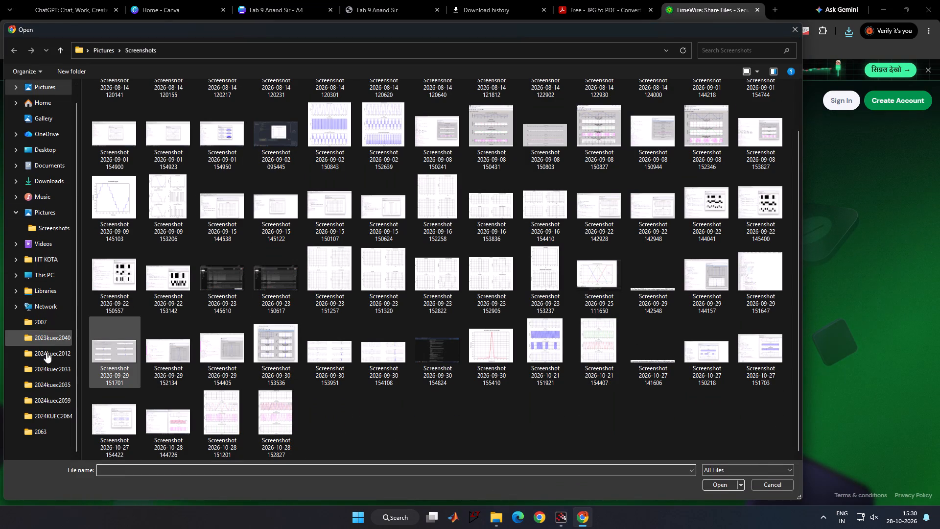
left_click(45, 180)
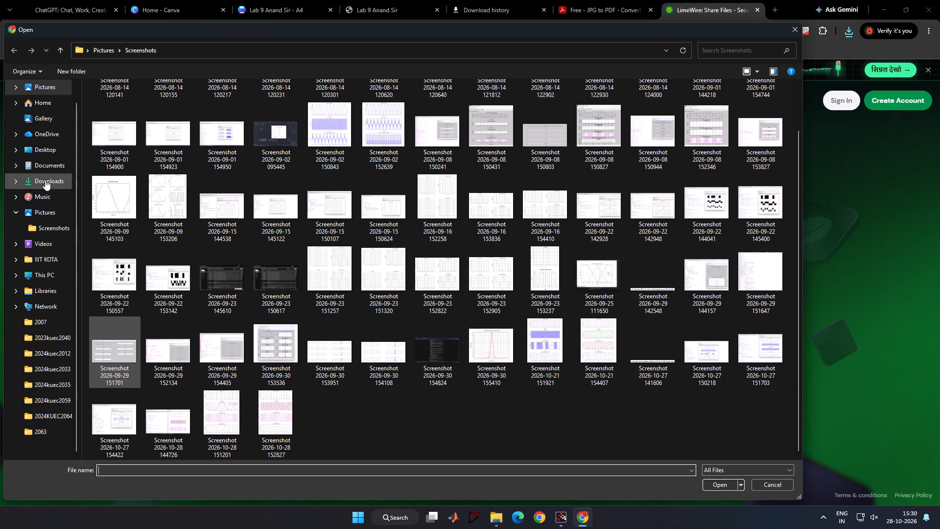
left_click(587, 269)
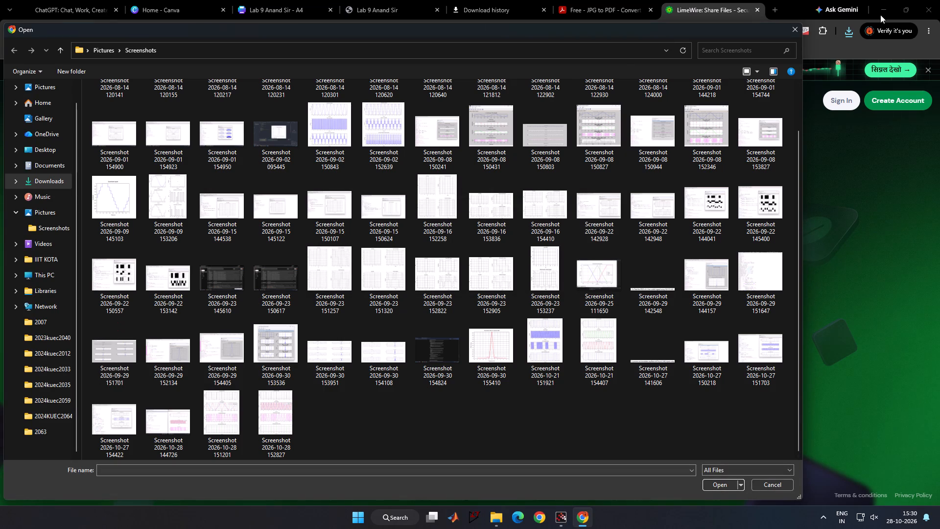
left_click(822, 29)
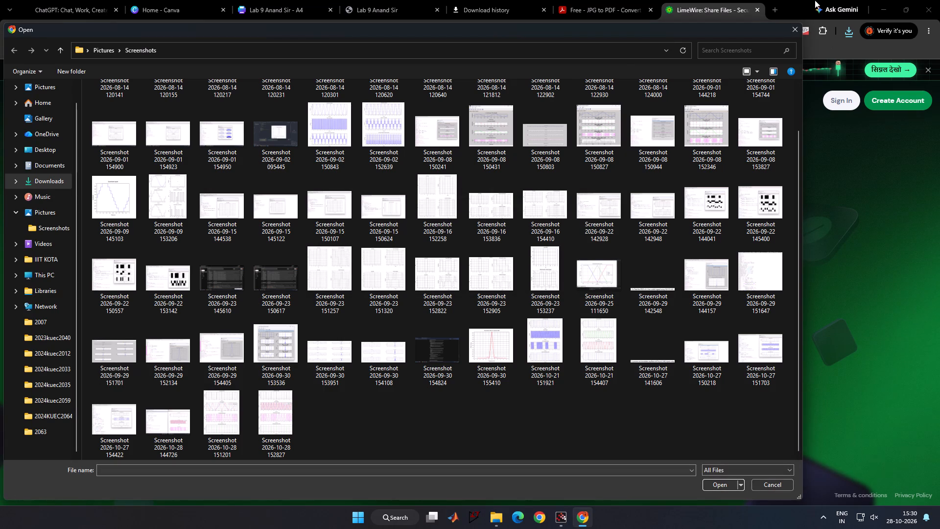